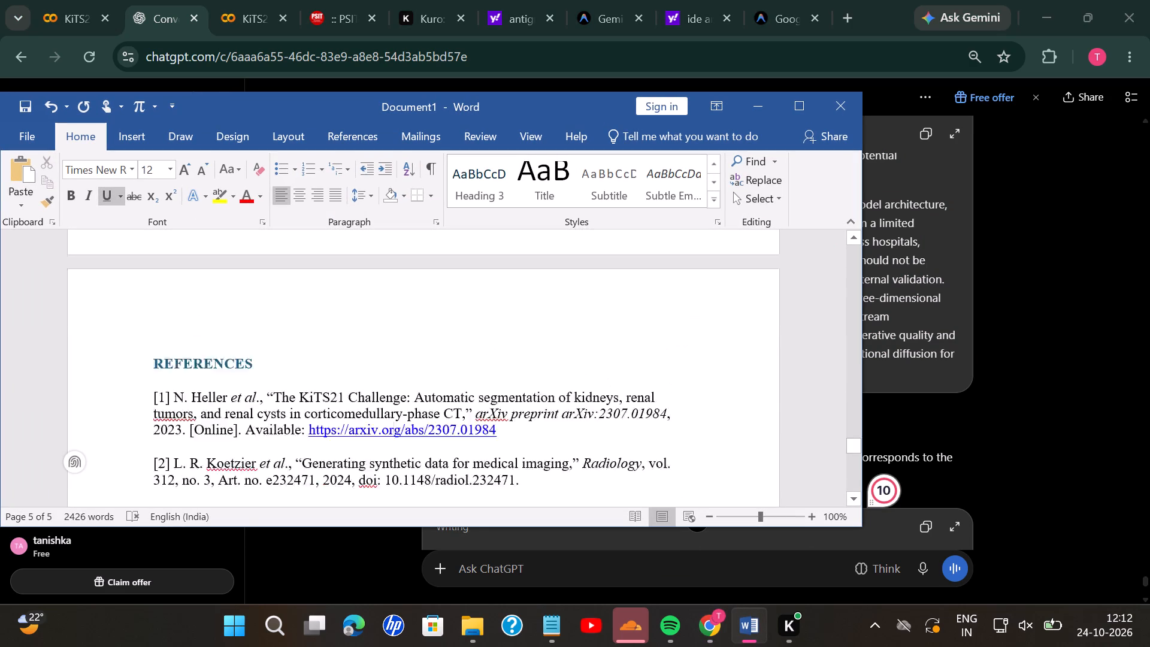
scroll(400, 329, up, 1)
click(807, 107)
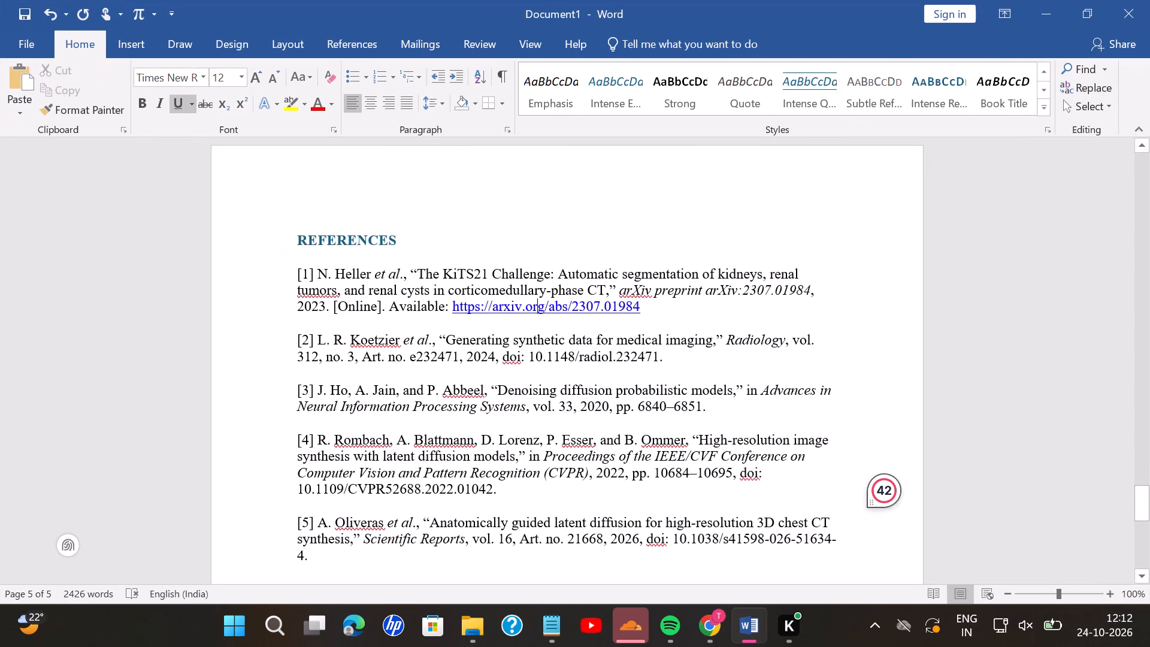
scroll(585, 452, up, 7)
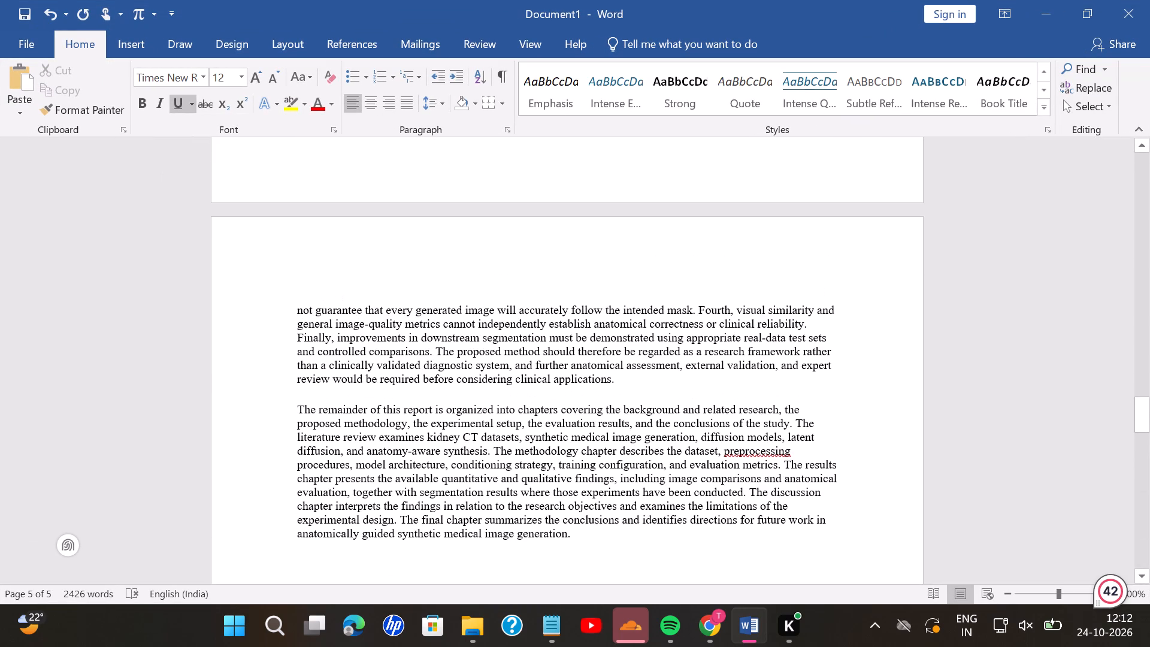
drag(592, 541, 334, 135)
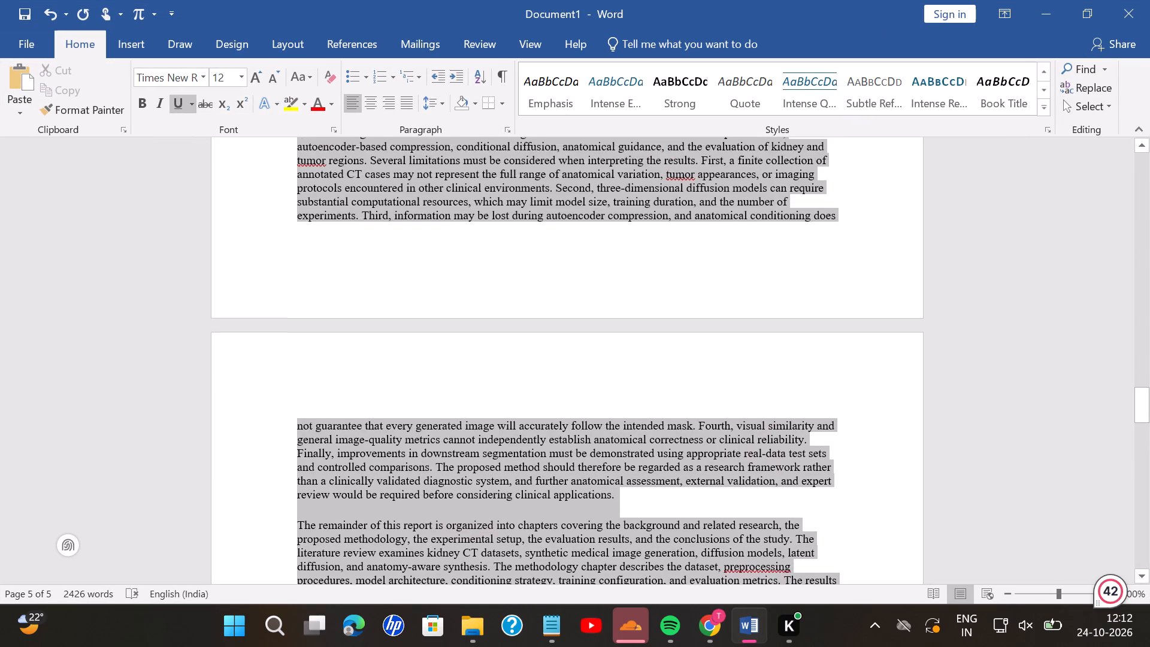
drag(334, 135, 377, 138)
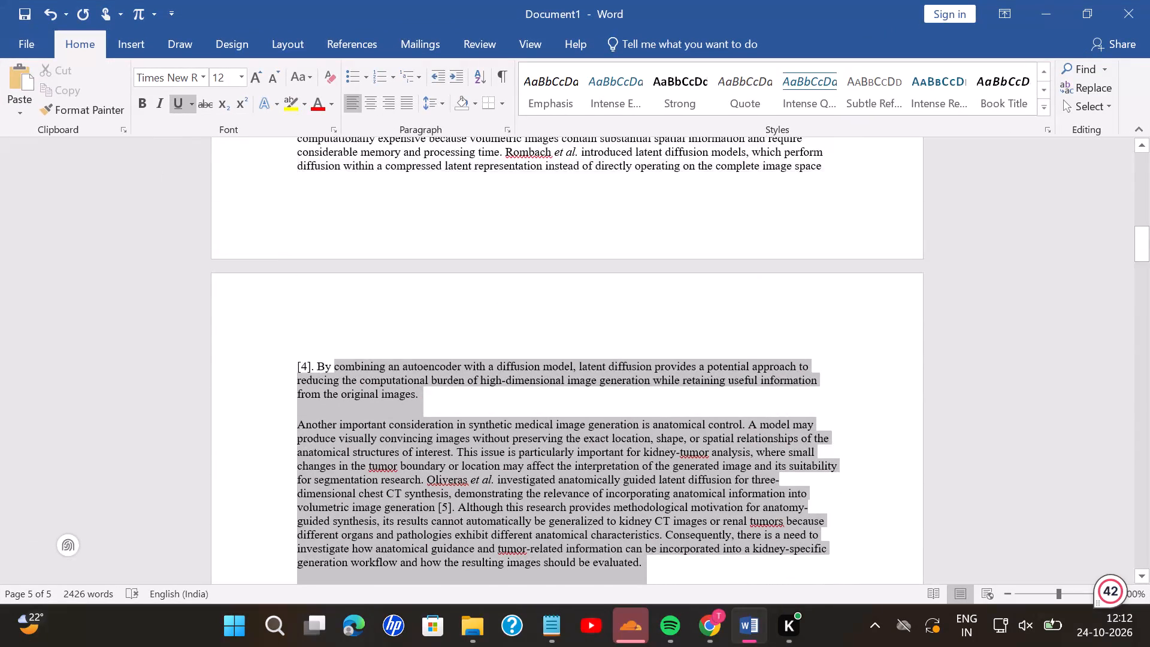
drag(377, 138, 341, 93)
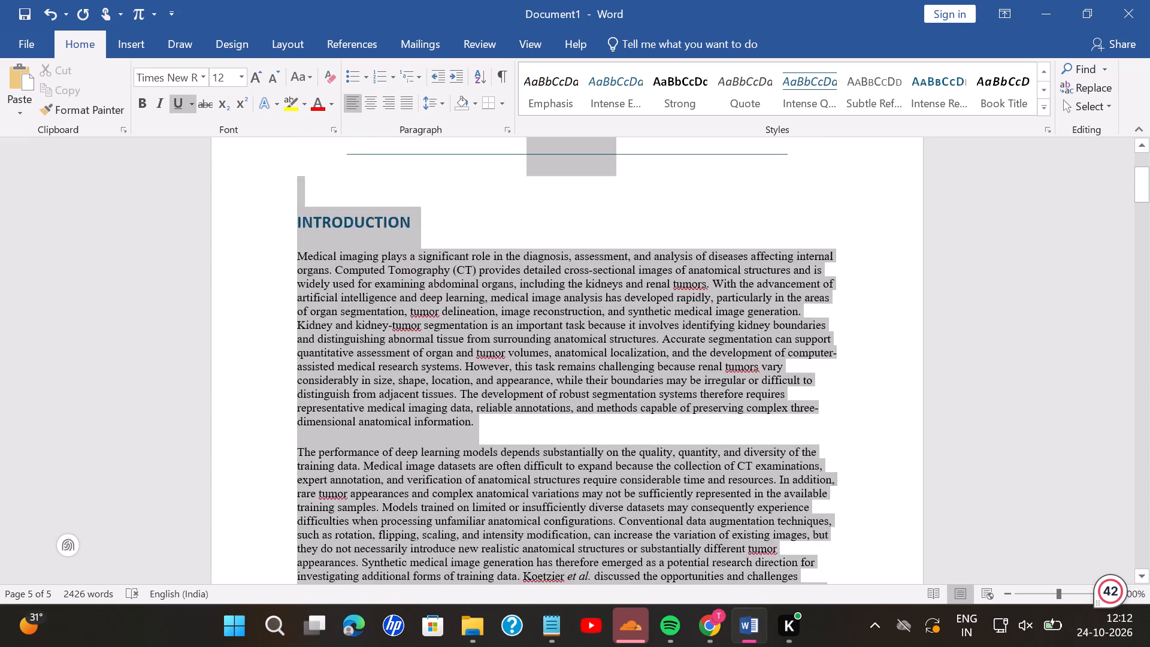
drag(341, 93, 287, 425)
key(BackSpace)
key(ctrl+v)
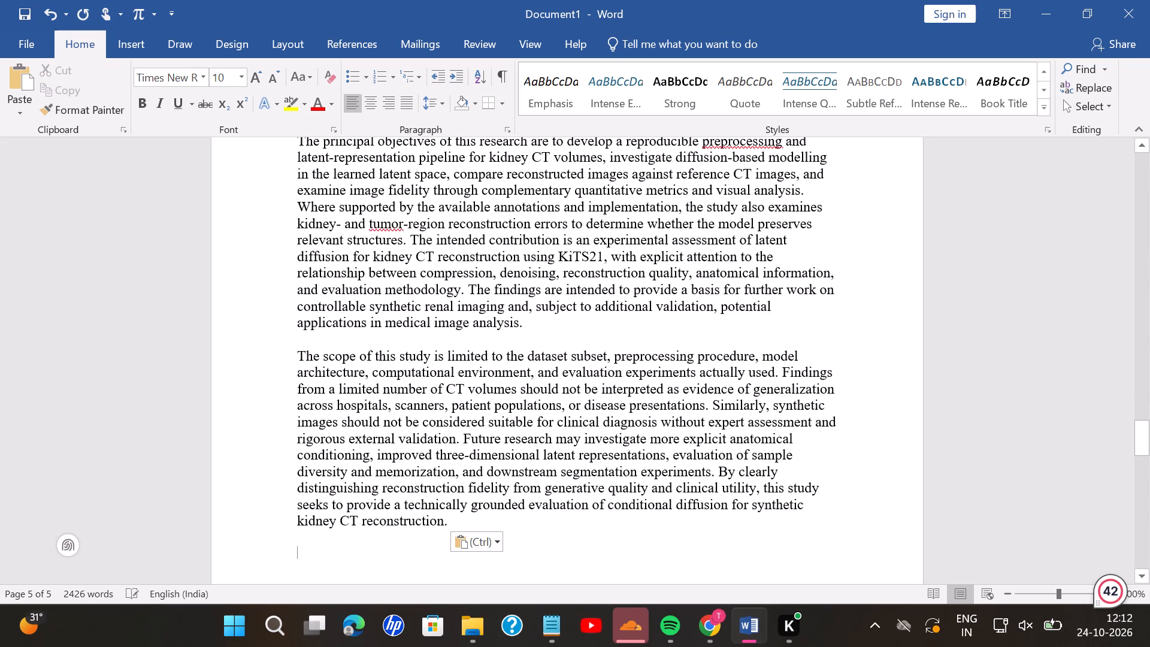
Set the font size of the pasted introduction's body text to 10, from the "Computed tomography (CT)" paragraph through the closing scope paragraph.
scroll(358, 393, down, 5)
scroll(358, 393, up, 1)
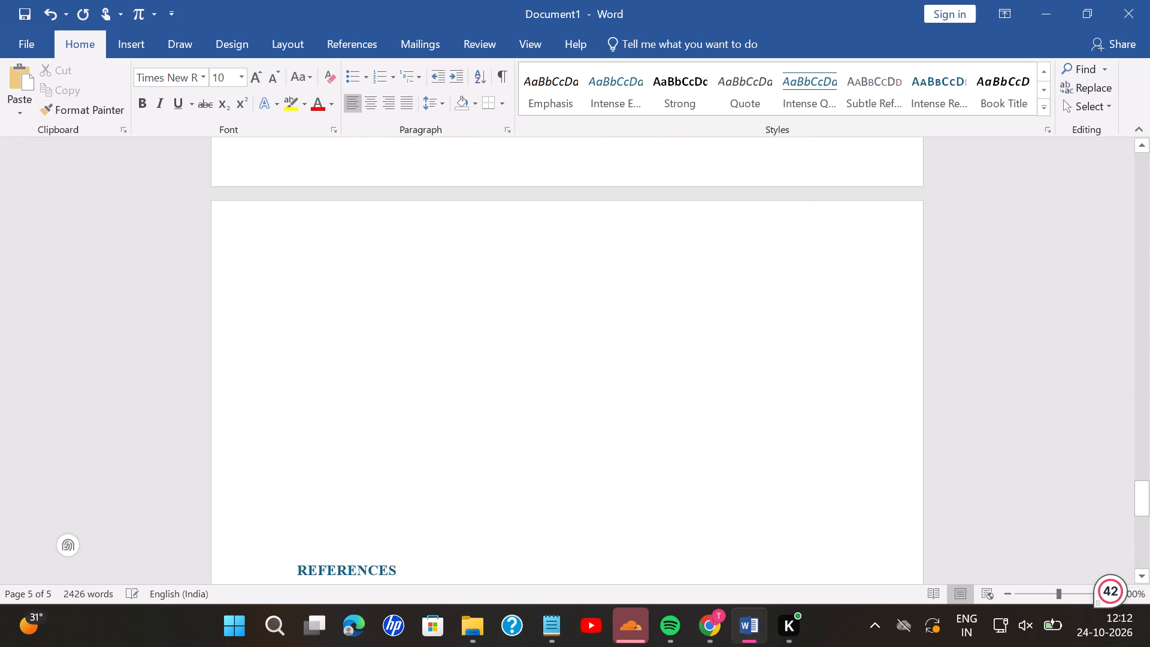
scroll(358, 393, up, 1)
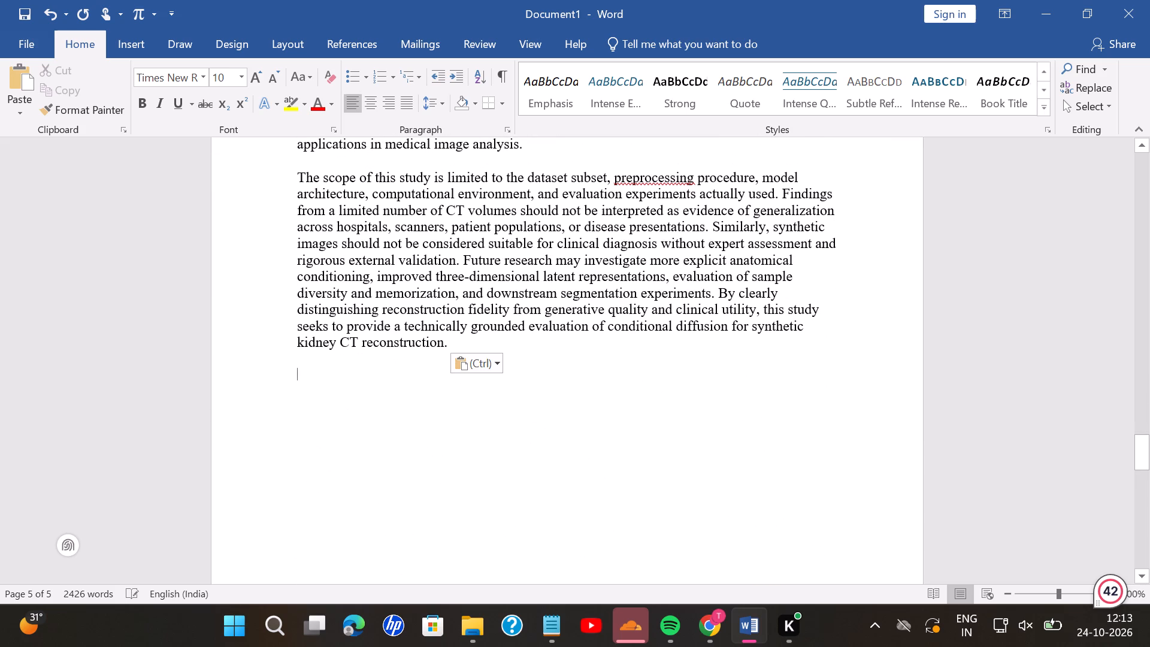
drag(456, 342, 298, 20)
scroll(349, 162, down, 2)
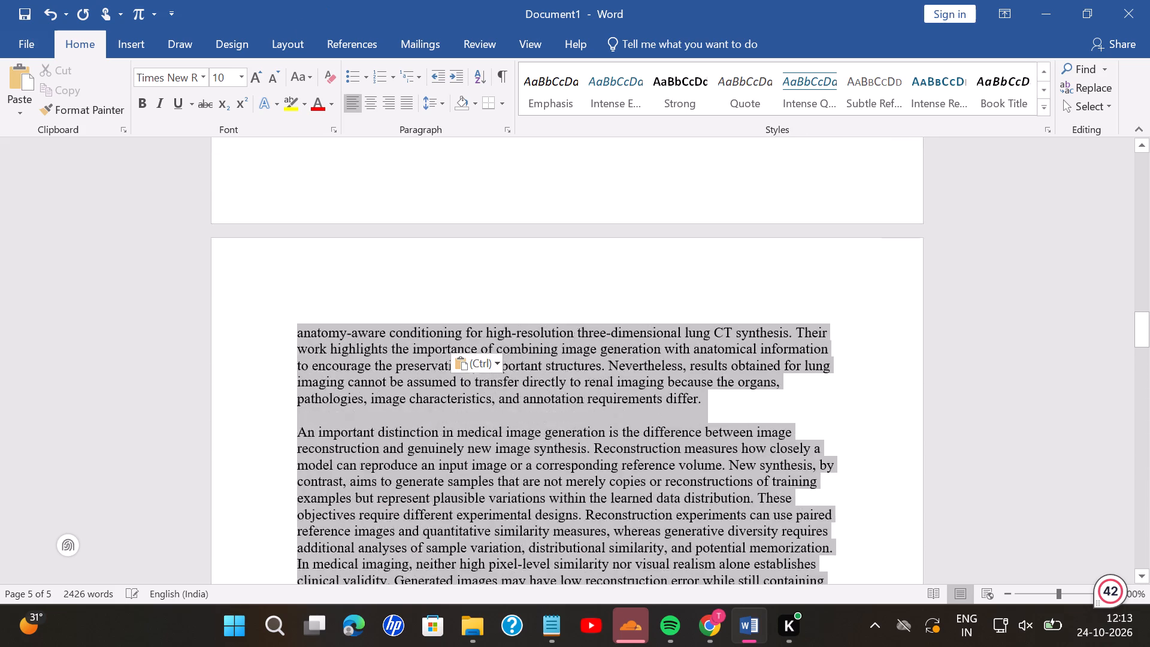
drag(298, 20, 334, 381)
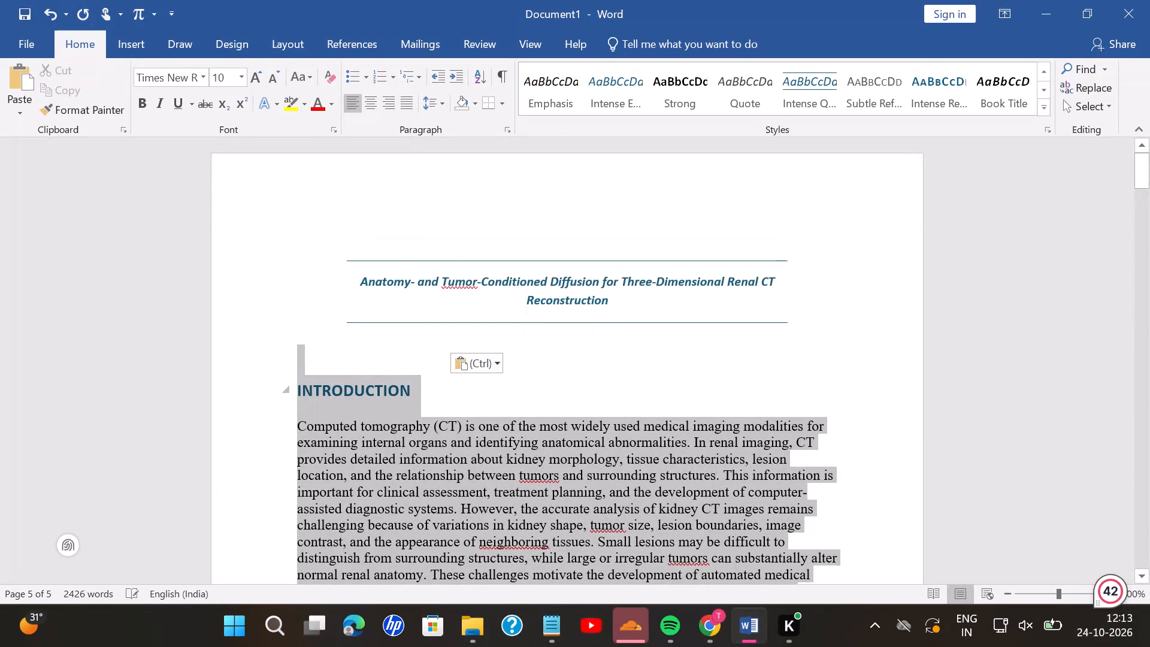
drag(334, 381, 295, 425)
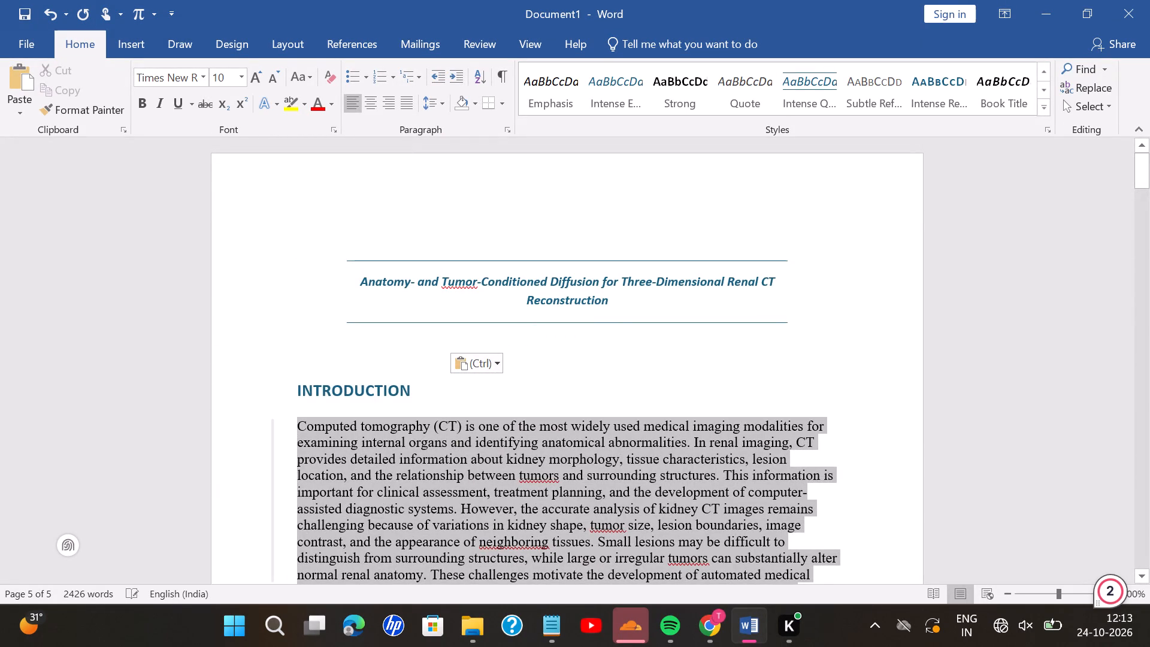
drag(295, 425, 295, 425)
click(222, 78)
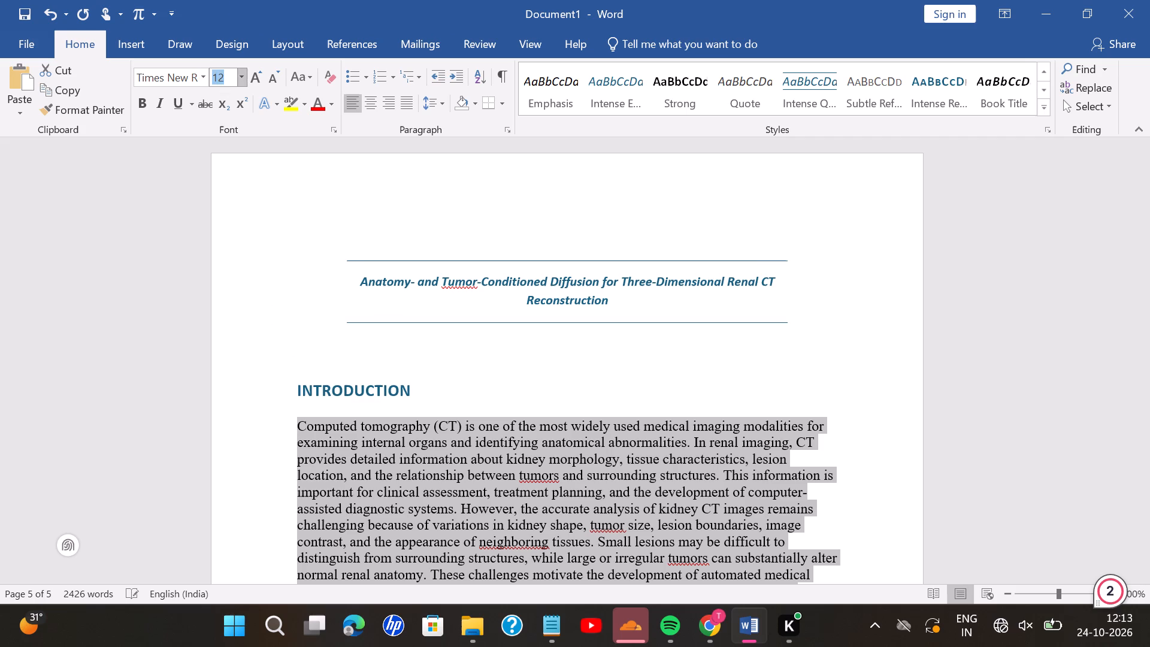
key(BackSpace)
text(10)
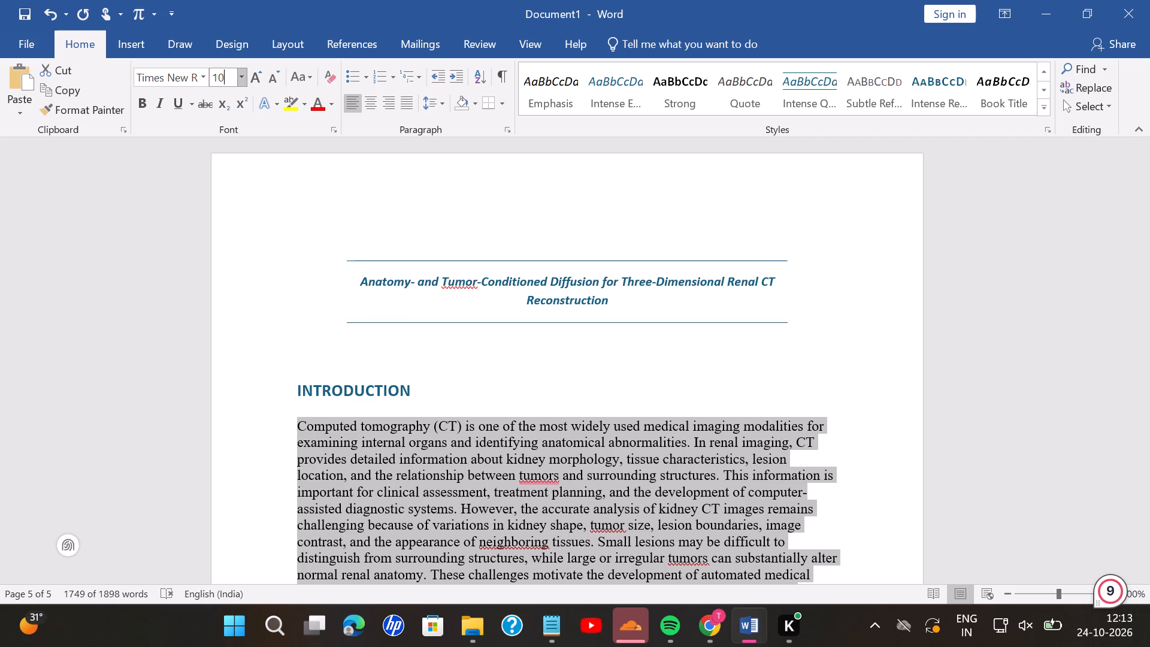
key(Return)
Review the resized introduction across its pages, checking paragraph flow, page breaks and in-text citations.
scroll(449, 272, down, 10)
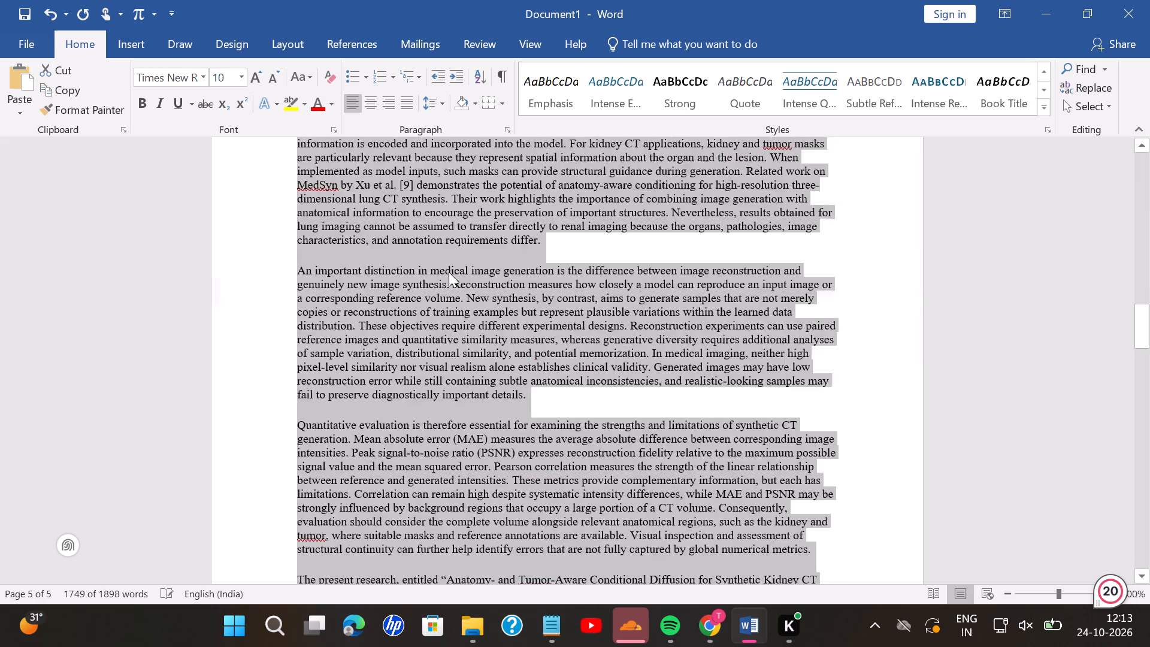
scroll(449, 272, down, 1)
scroll(449, 272, up, 5)
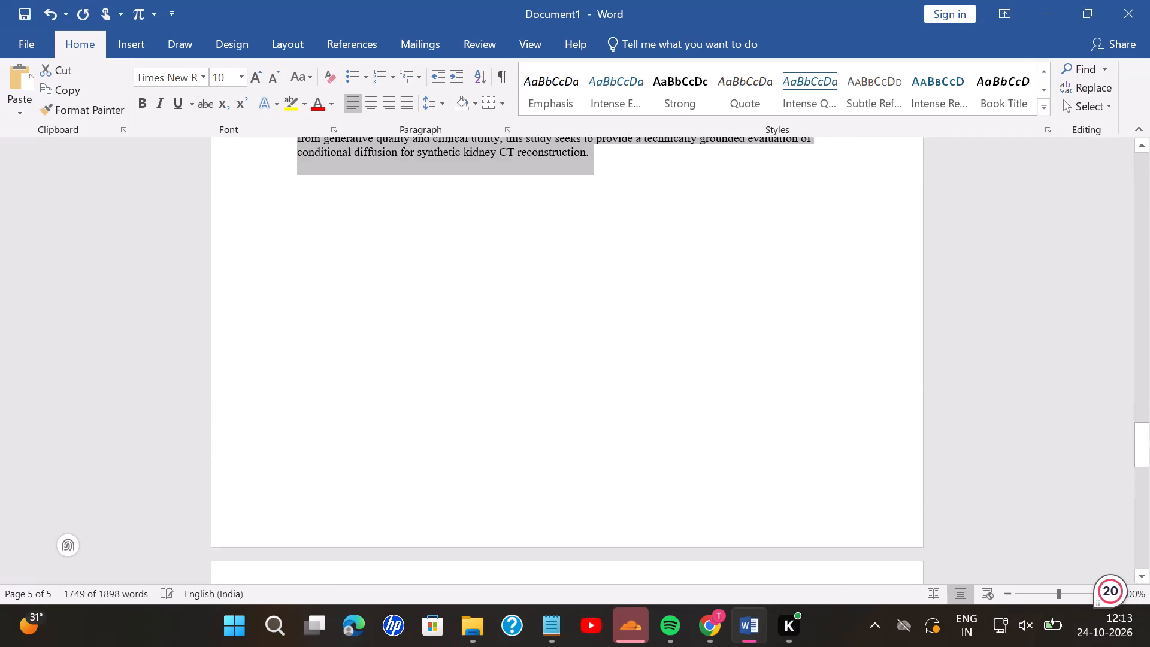
scroll(449, 272, up, 2)
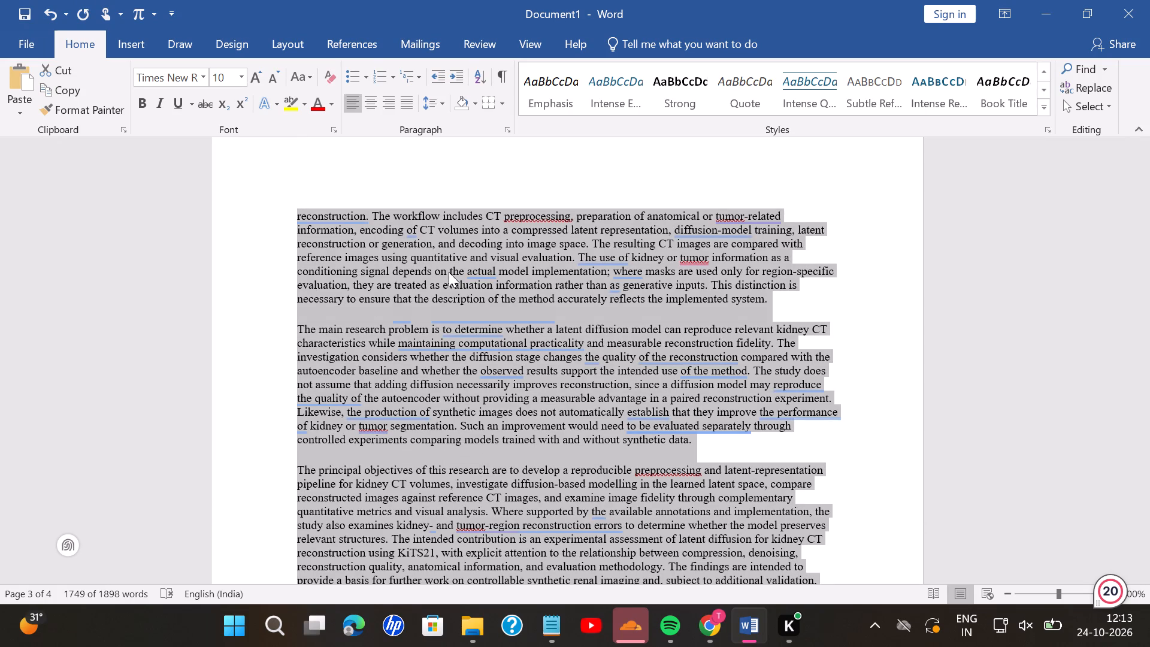
scroll(449, 272, up, 5)
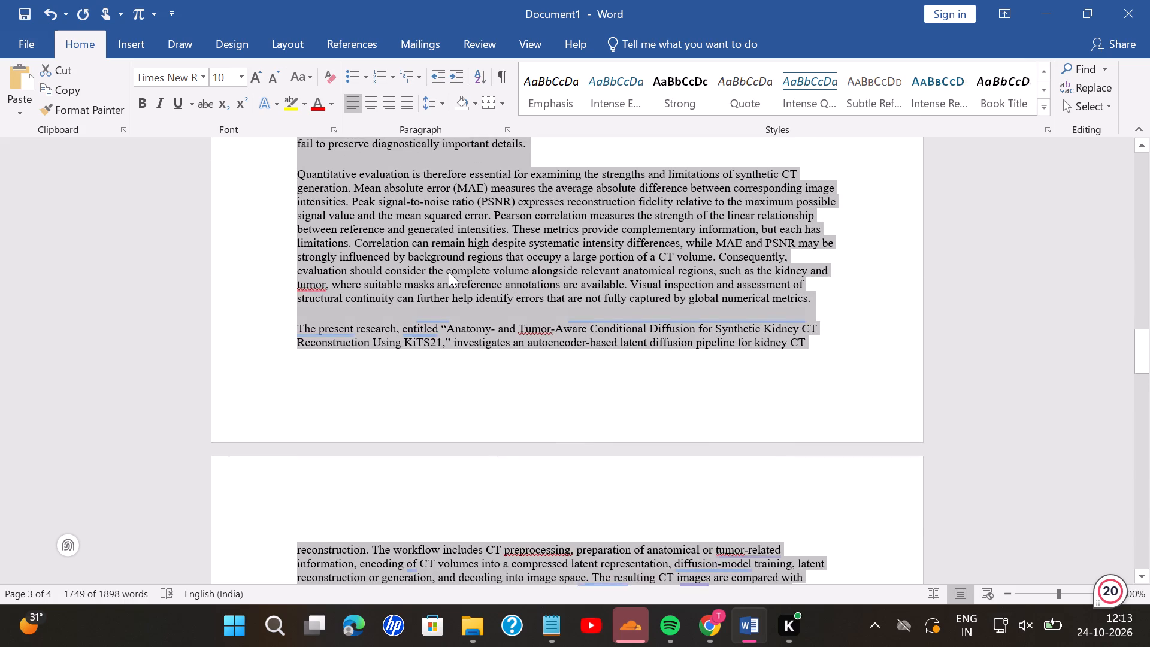
scroll(449, 272, up, 2)
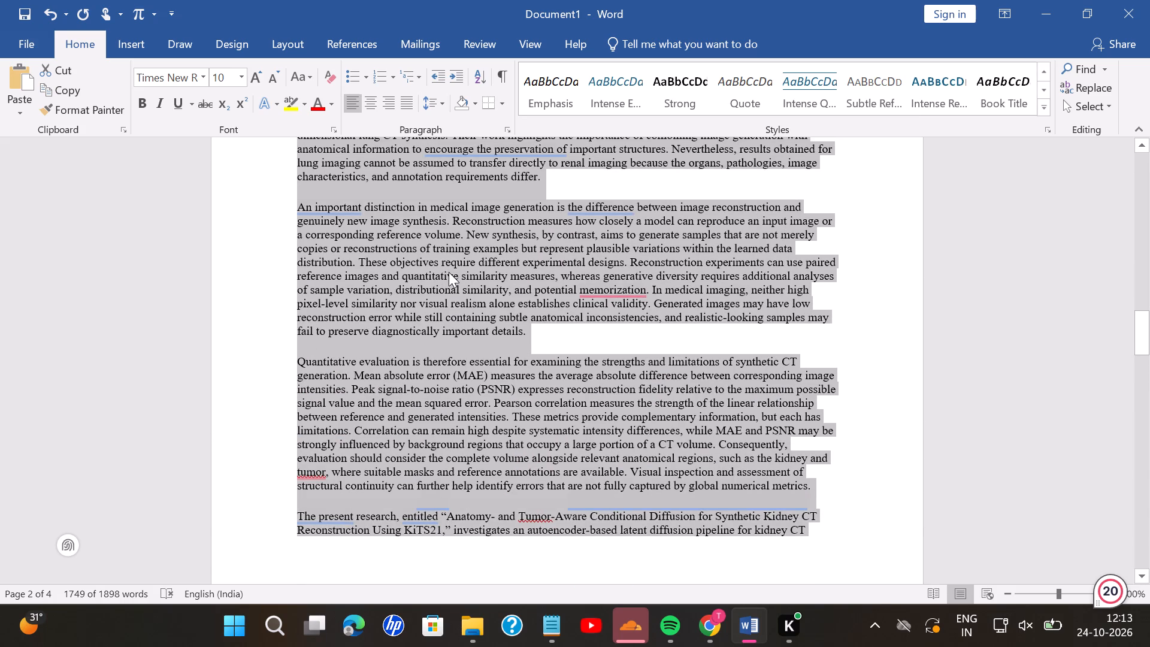
scroll(449, 272, up, 8)
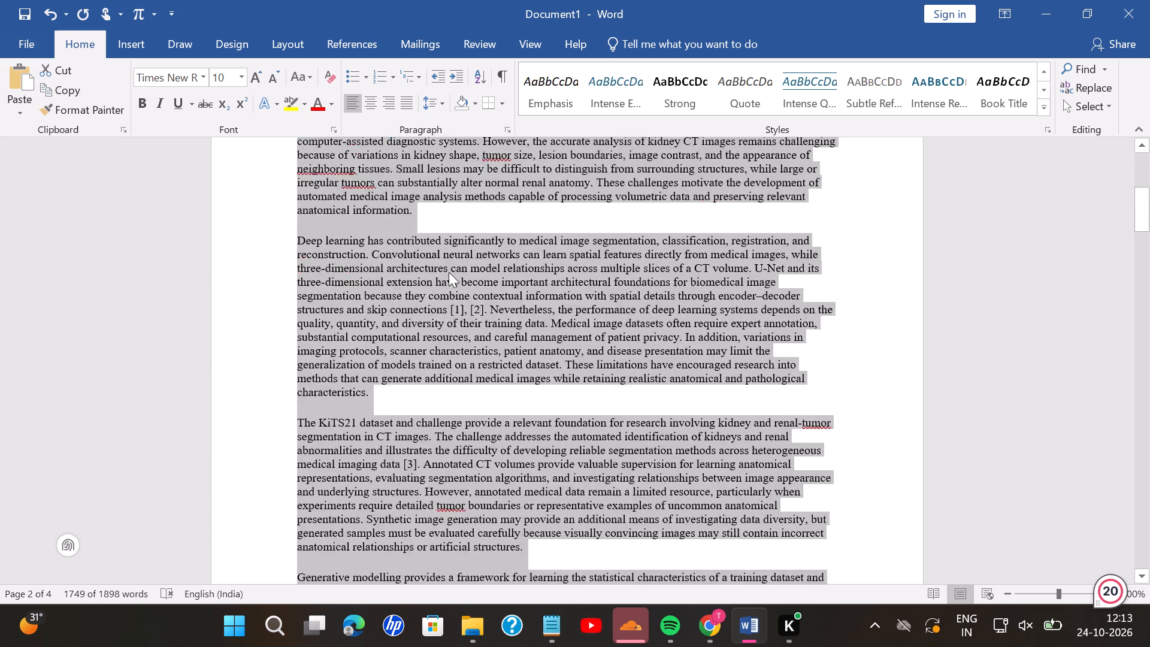
scroll(449, 272, down, 4)
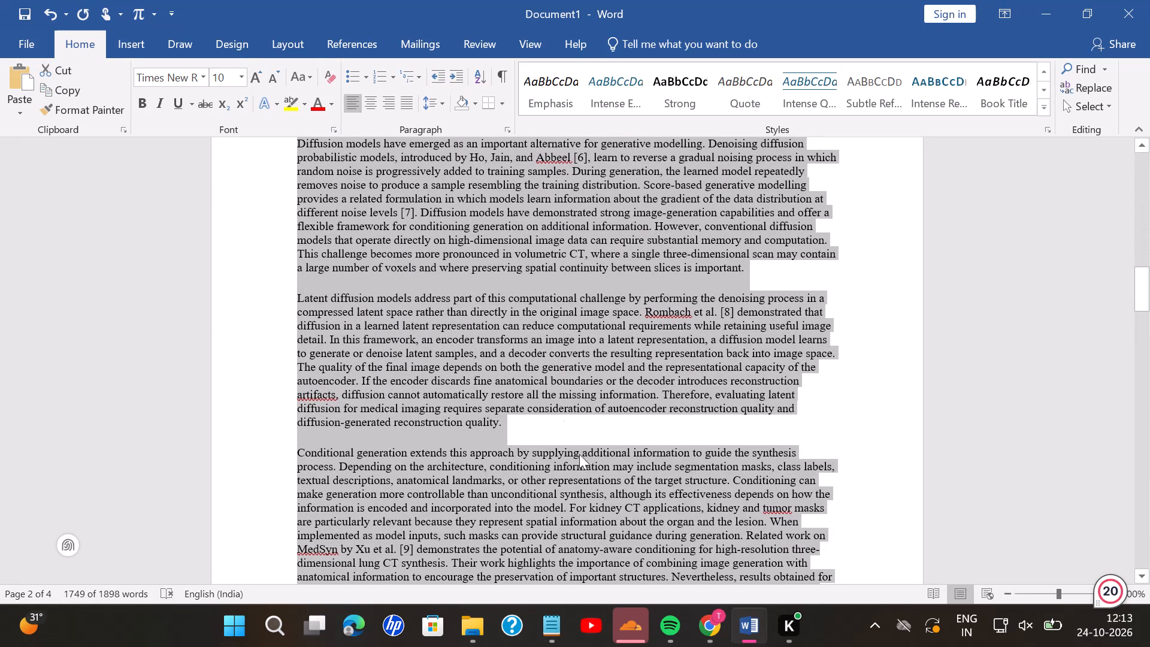
click(700, 624)
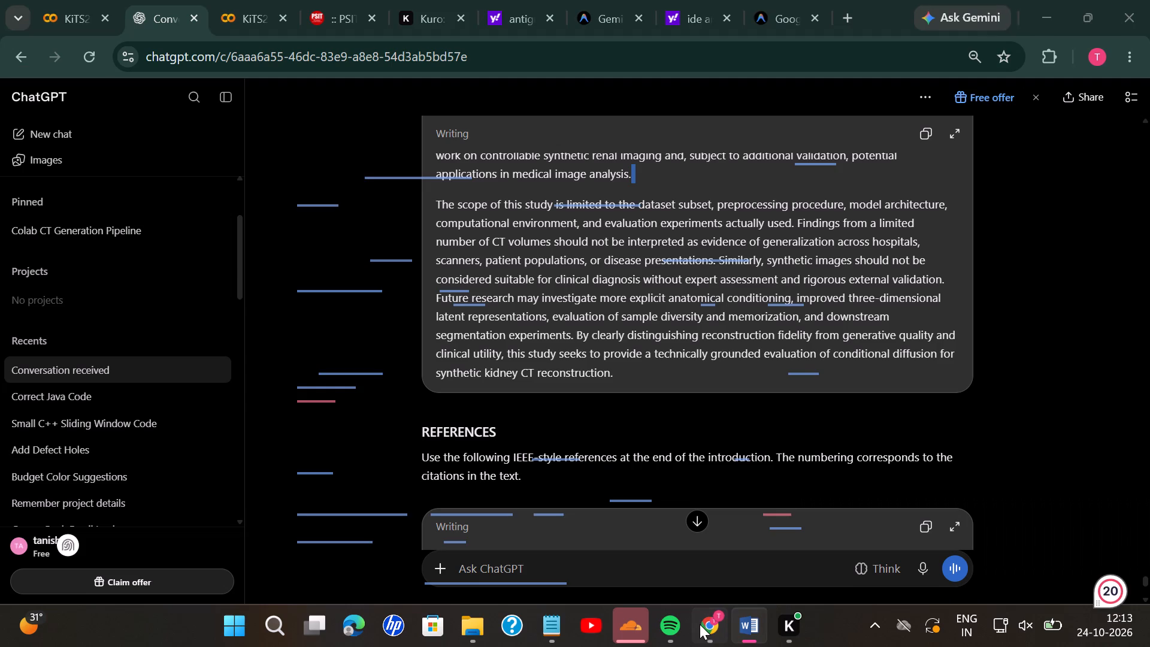
click(430, 569)
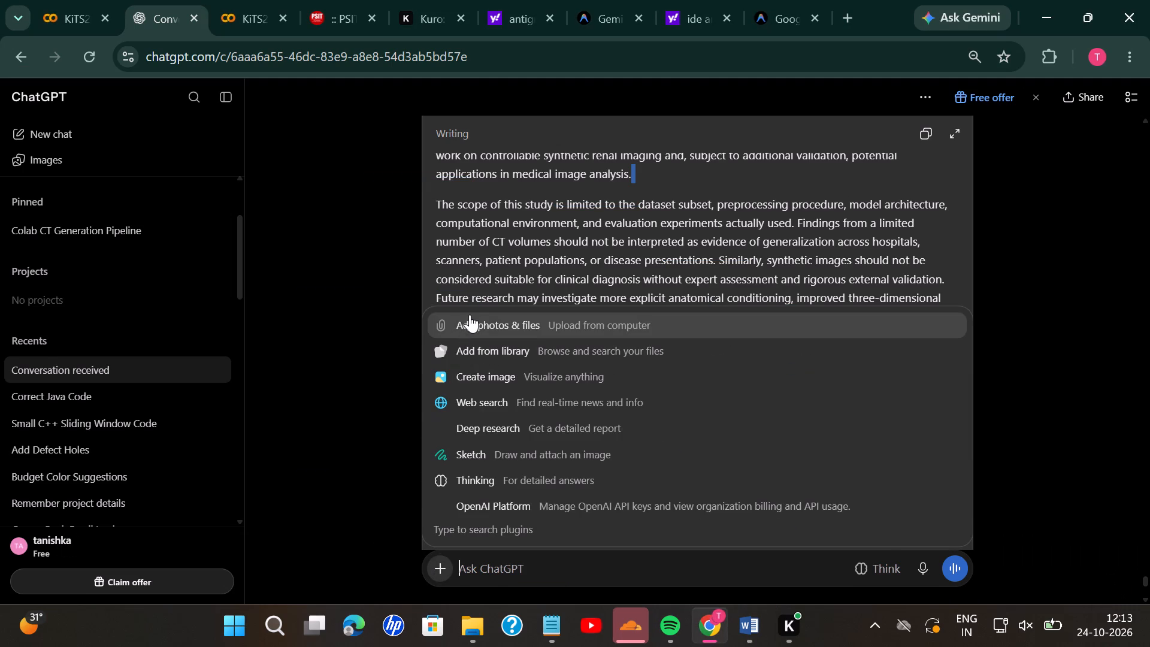
click(476, 315)
scroll(476, 315, down, 4)
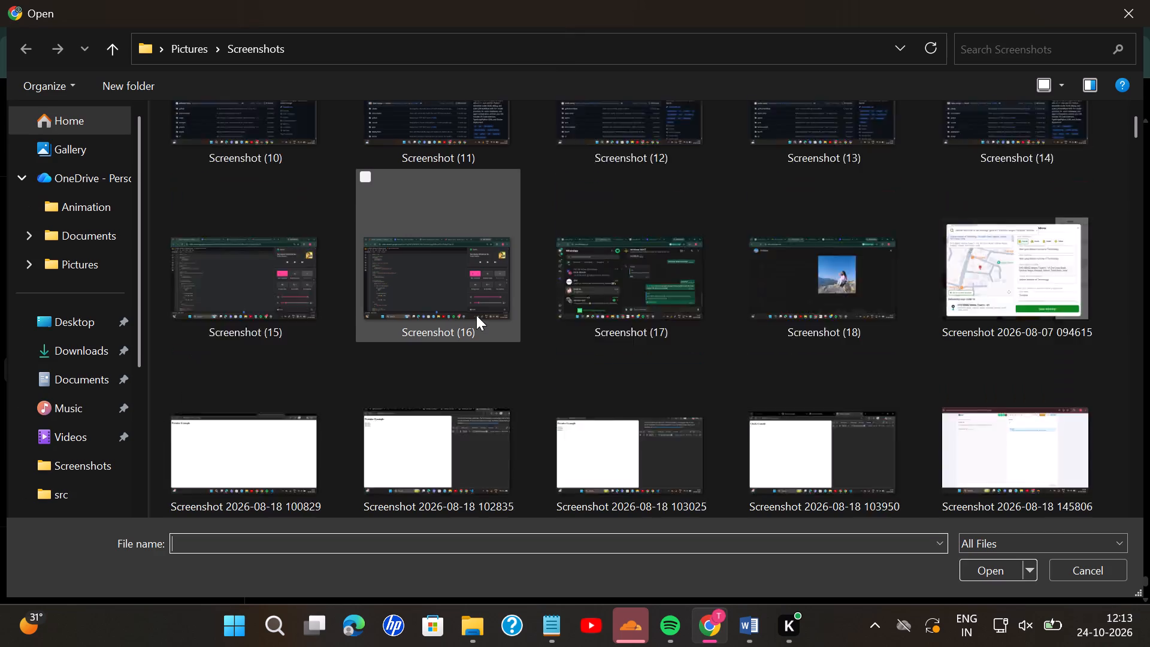
scroll(476, 315, down, 20)
scroll(476, 315, down, 10)
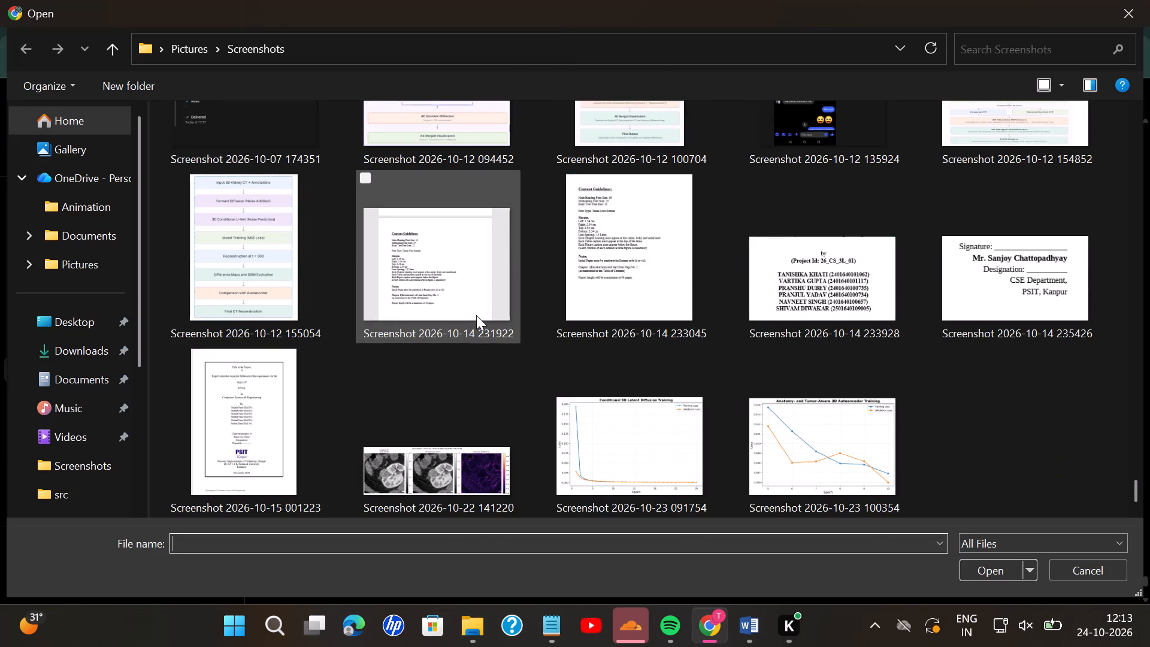
scroll(476, 315, up, 2)
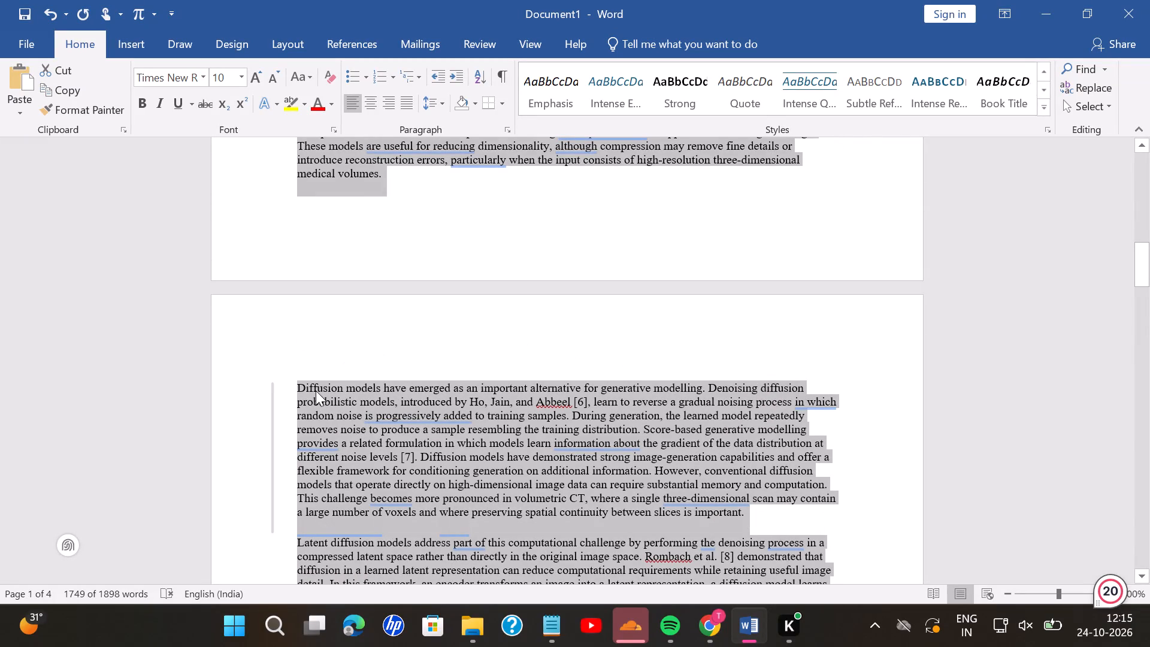
click(296, 380)
click(296, 380)
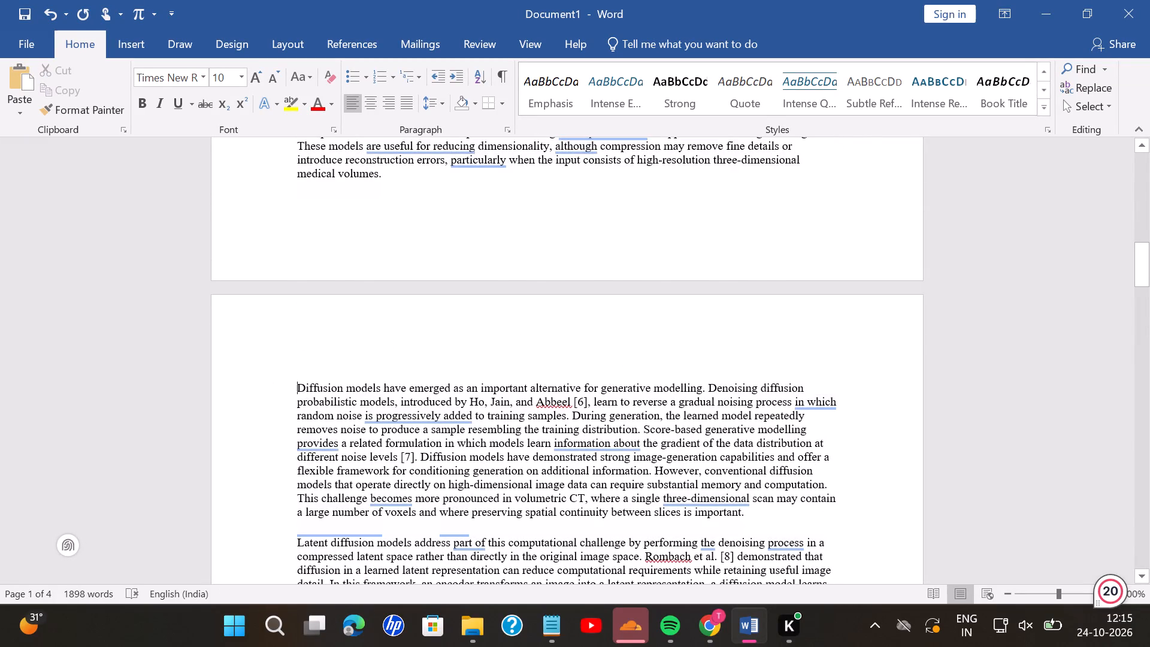
scroll(296, 380, up, 3)
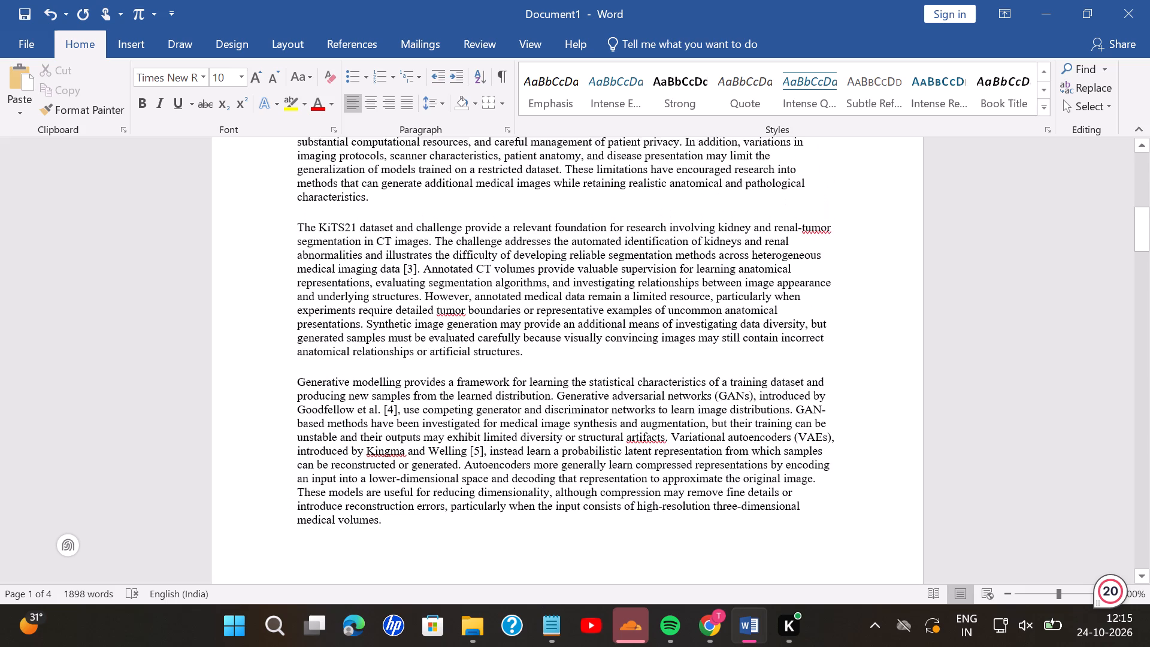
scroll(296, 380, up, 1)
click(527, 435)
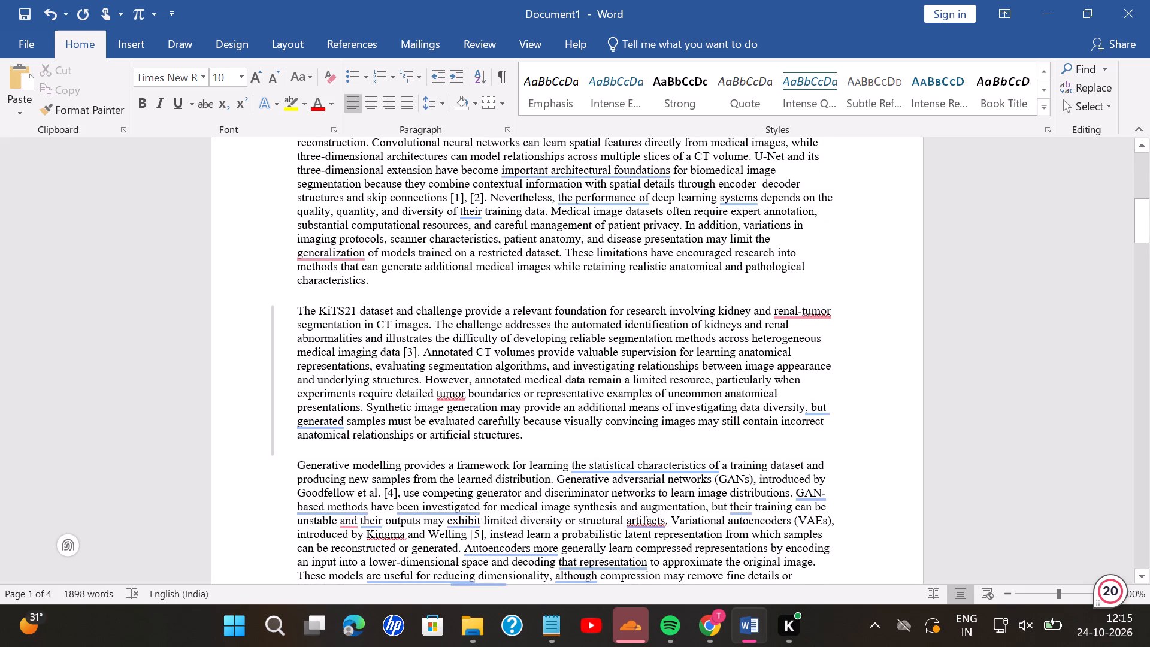
key(Return)
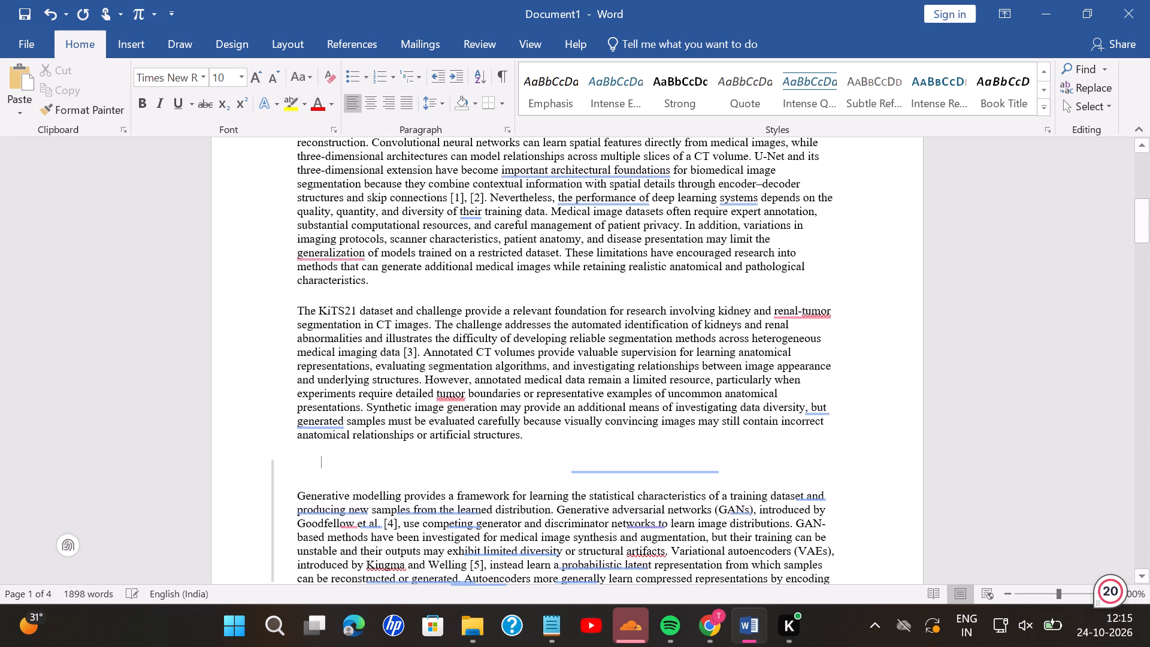
key(ctrl+v)
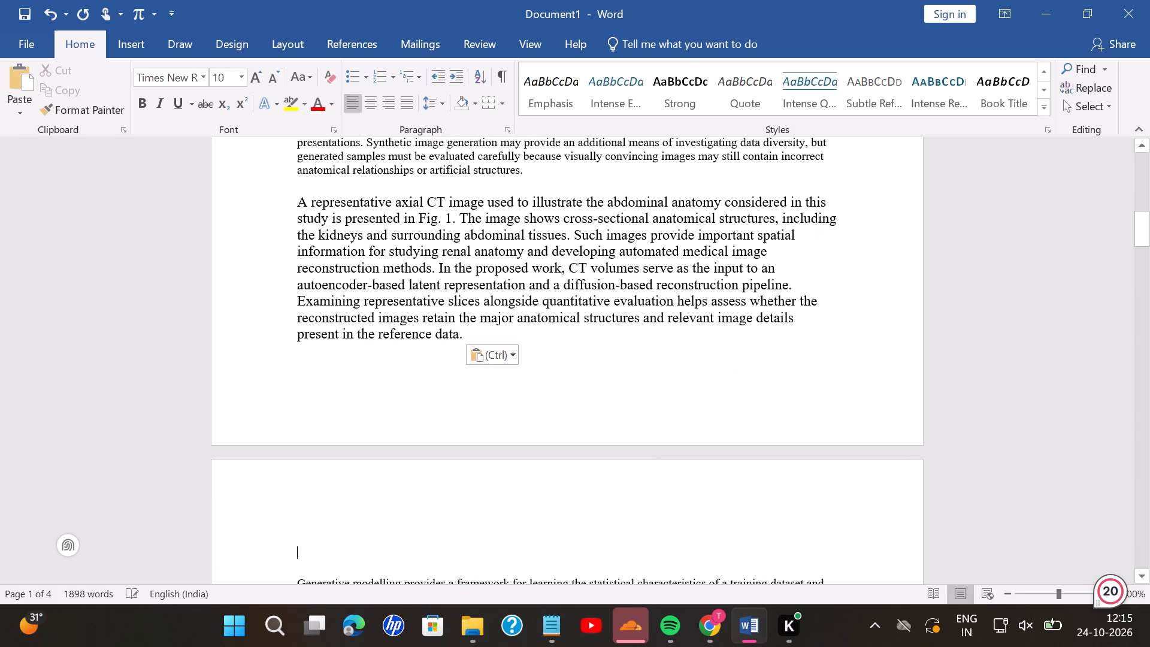
Add three line breaks after the KiTS21 dataset paragraph, above the pasted Fig. 1 paragraph.
click(535, 174)
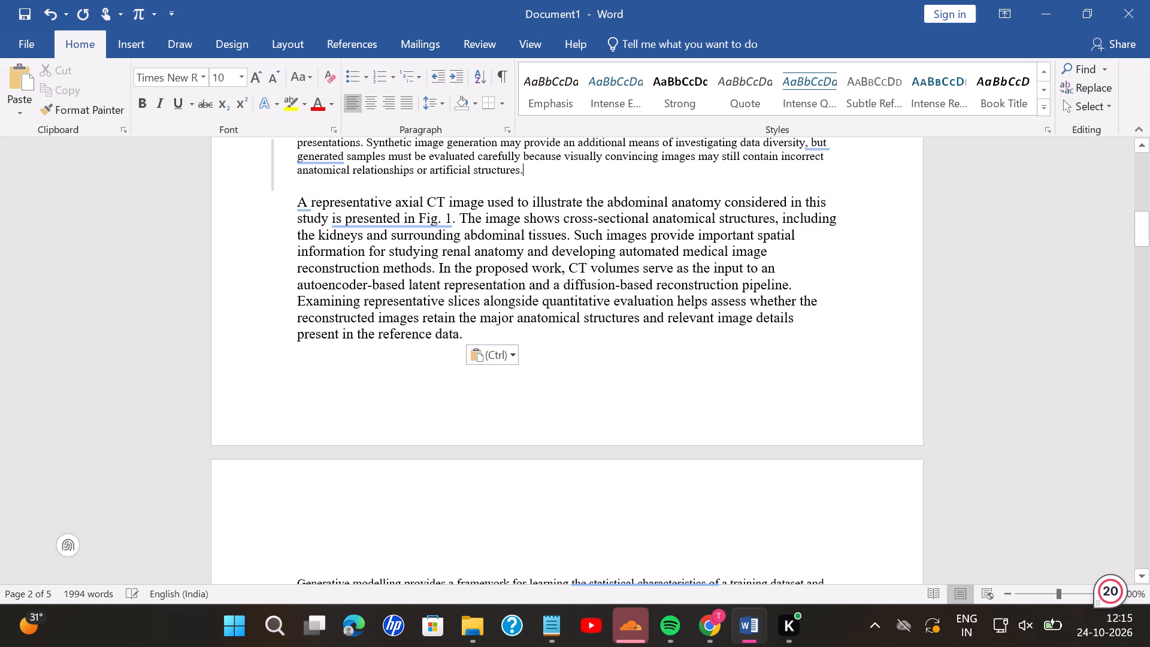
key(Return)
key(Return)
key(Return)
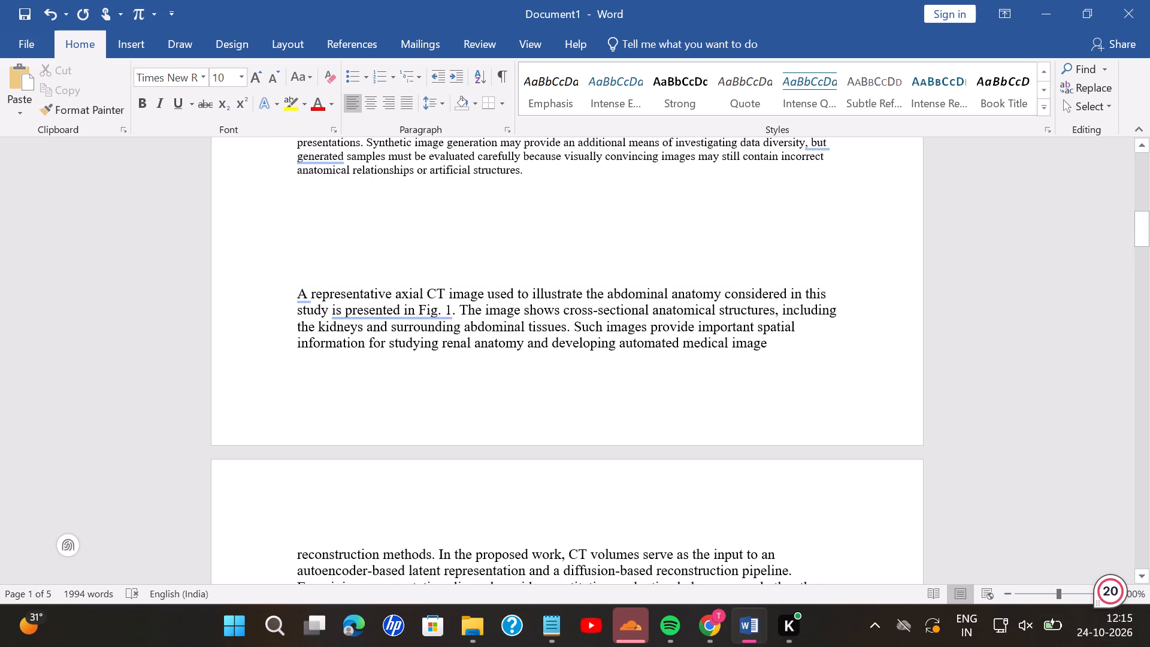
Set the font size of the whole pasted Fig. 1 paragraph to 10.
scroll(561, 196, down, 1)
drag(518, 286, 346, 179)
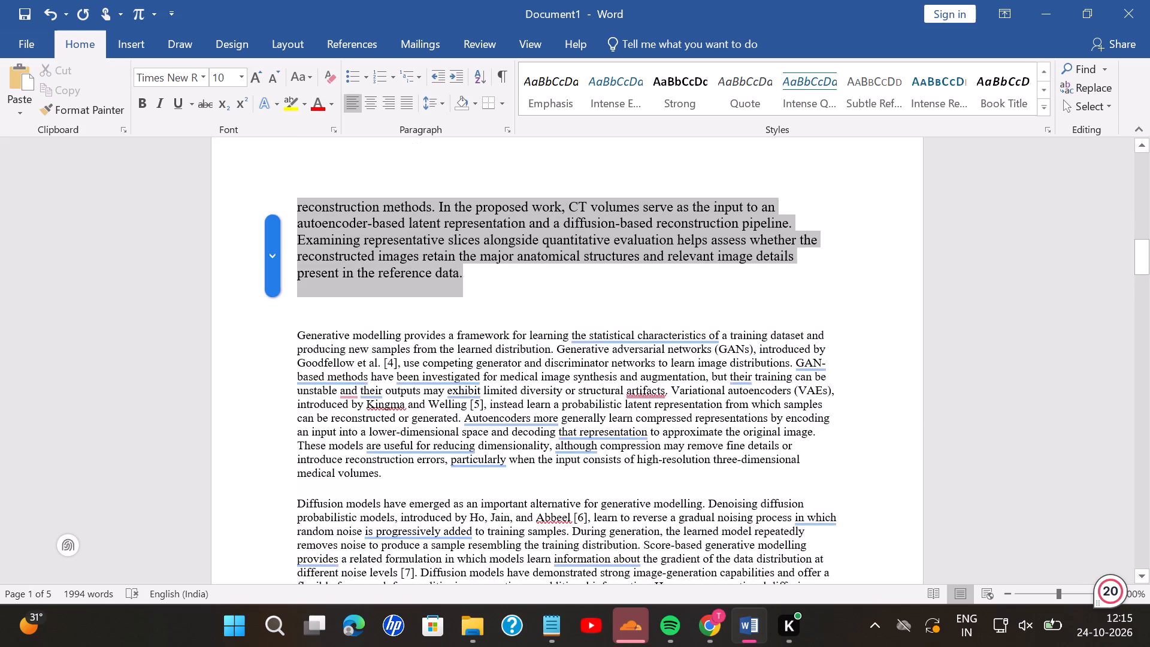
drag(346, 179, 299, 123)
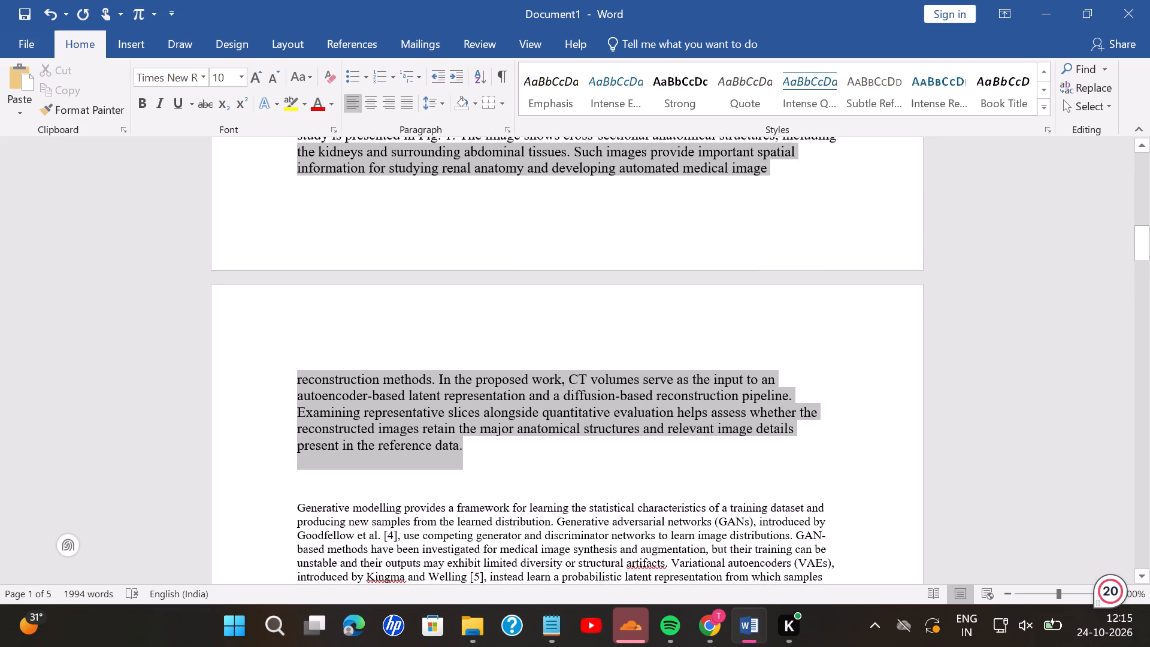
drag(299, 123, 282, 295)
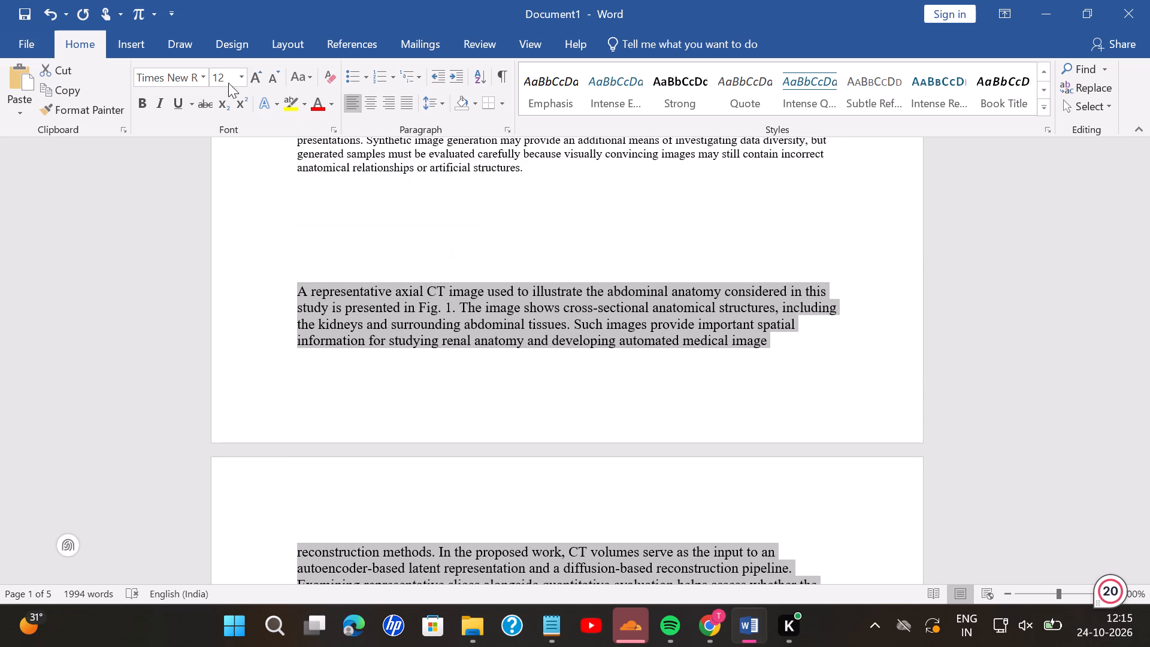
click(227, 82)
key(BackSpace)
text(10)
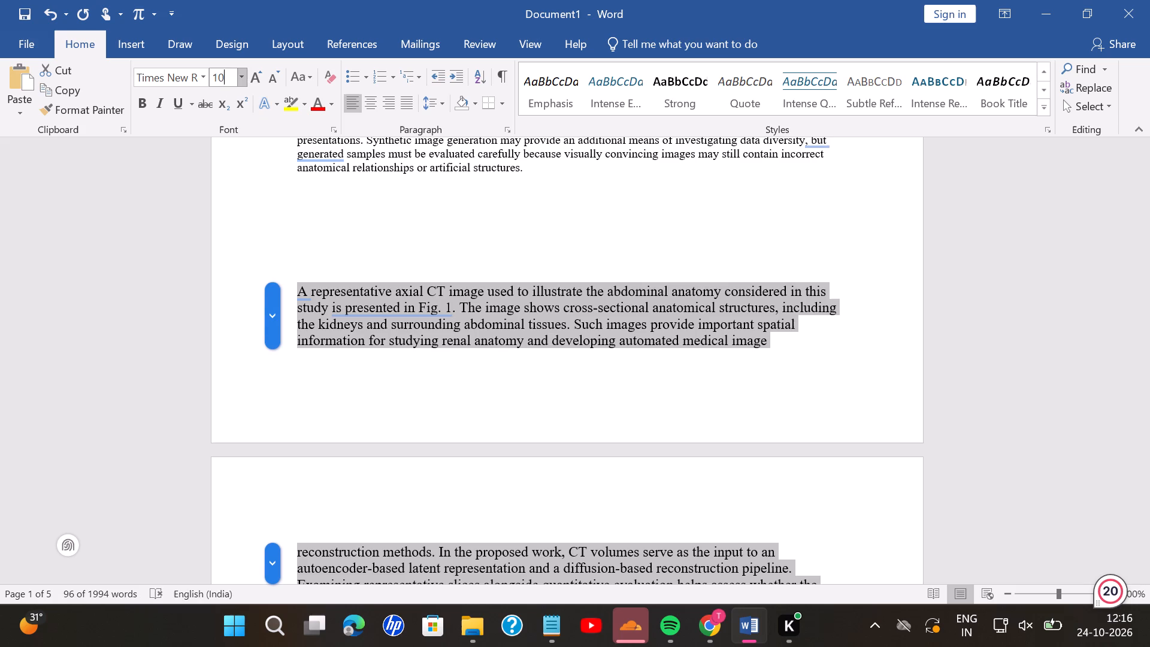
key(Return)
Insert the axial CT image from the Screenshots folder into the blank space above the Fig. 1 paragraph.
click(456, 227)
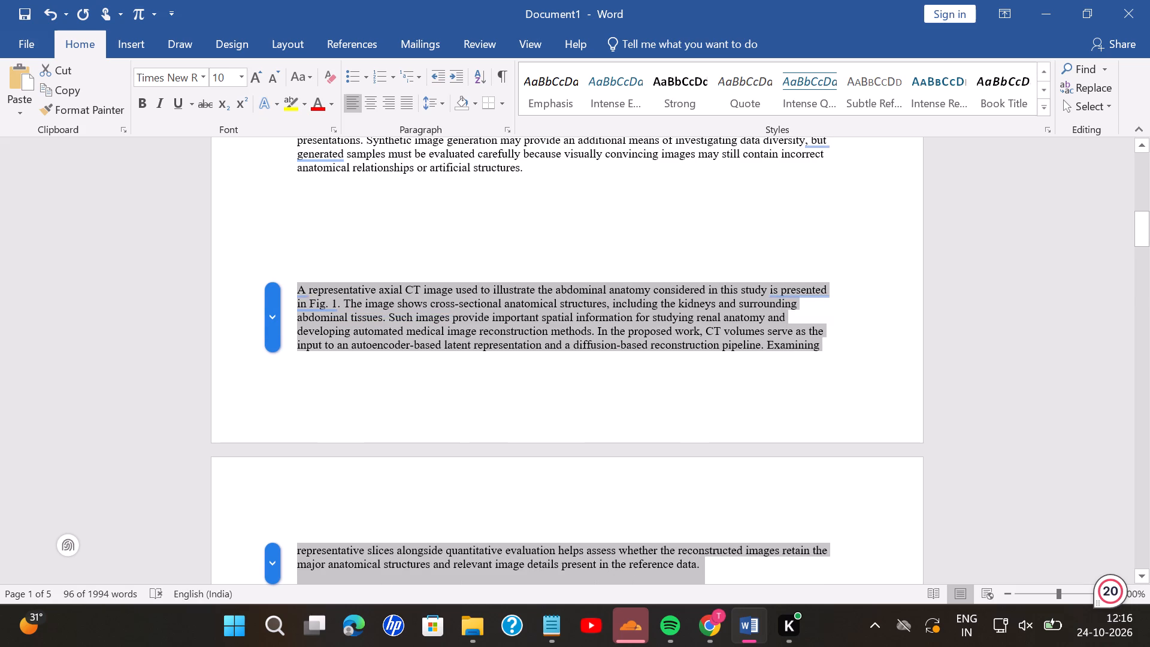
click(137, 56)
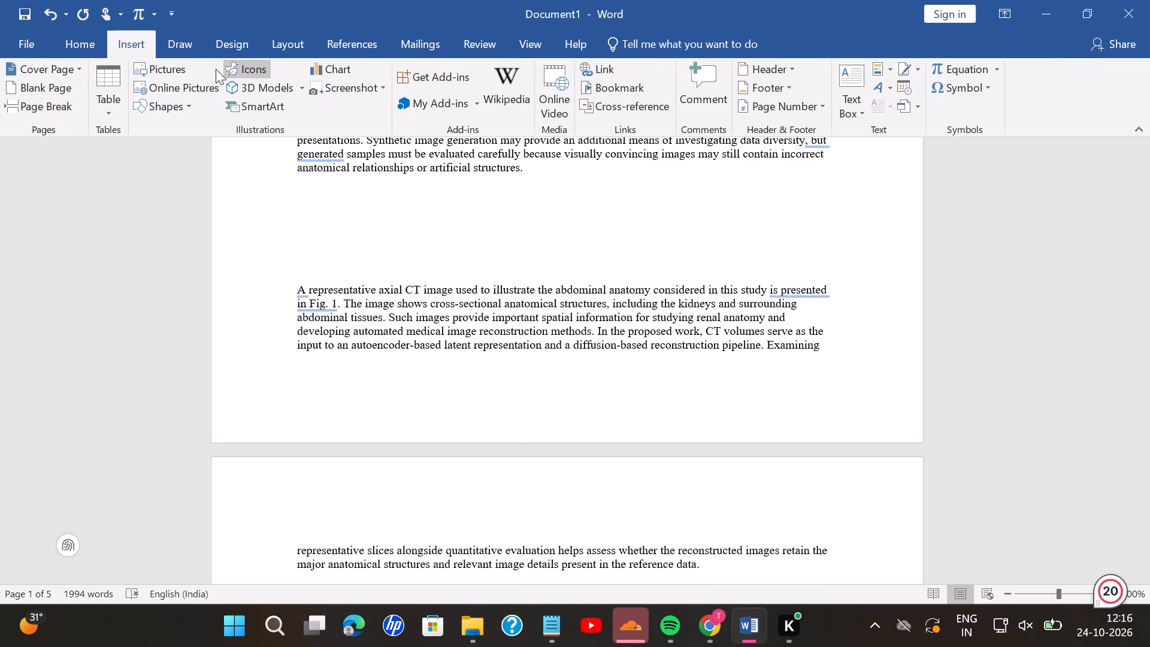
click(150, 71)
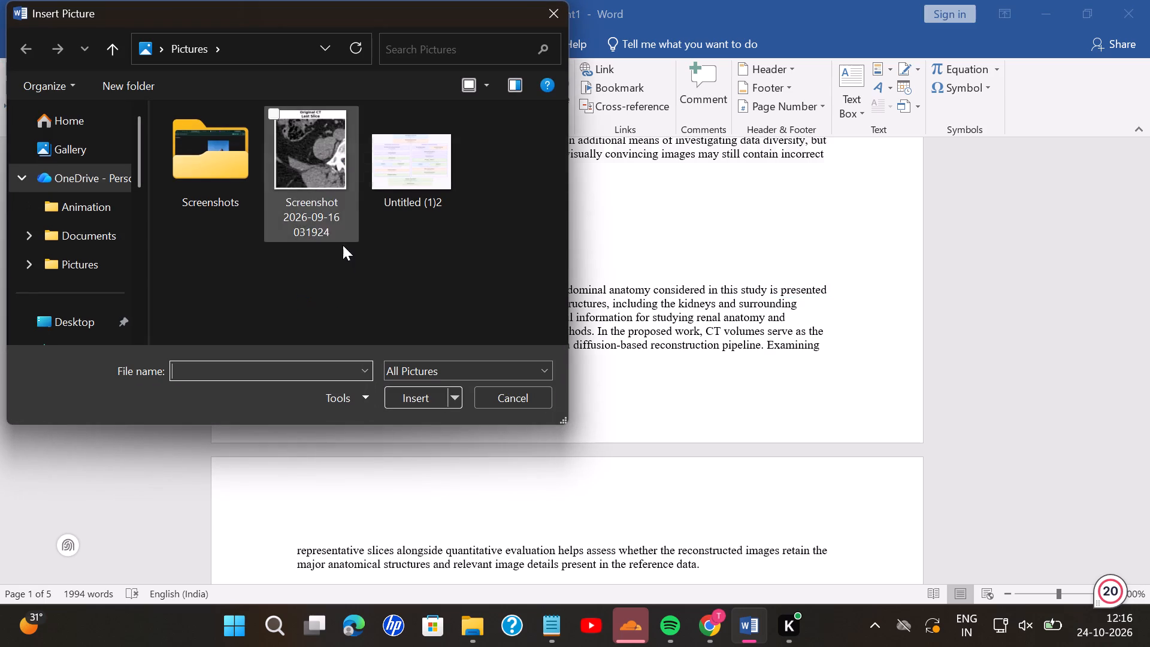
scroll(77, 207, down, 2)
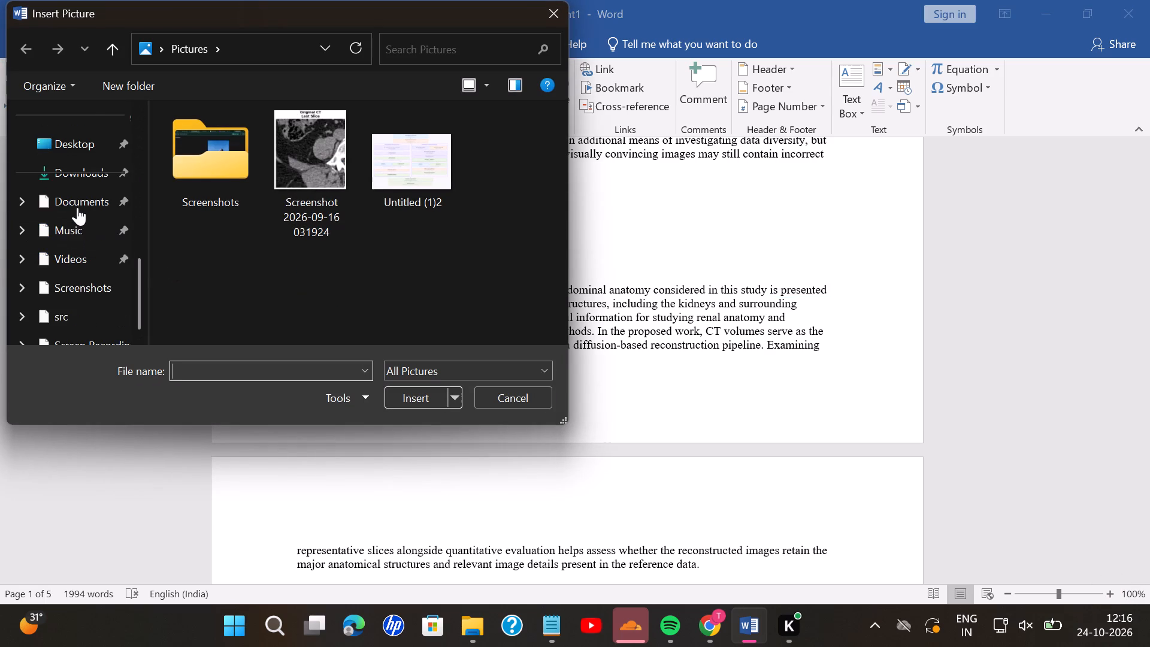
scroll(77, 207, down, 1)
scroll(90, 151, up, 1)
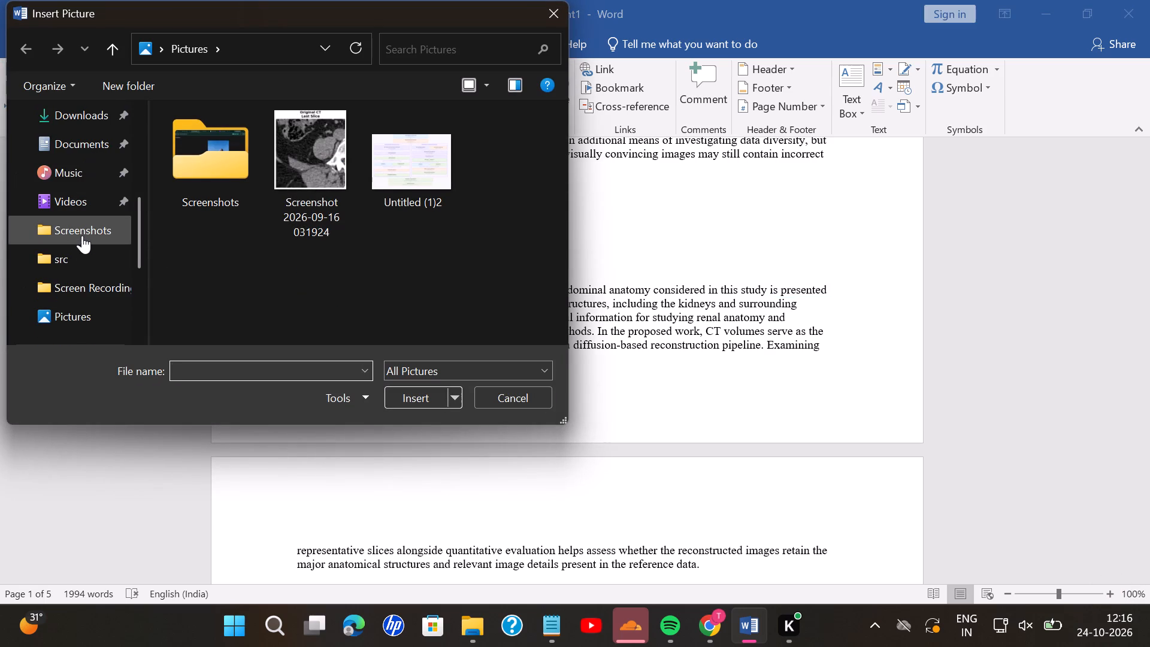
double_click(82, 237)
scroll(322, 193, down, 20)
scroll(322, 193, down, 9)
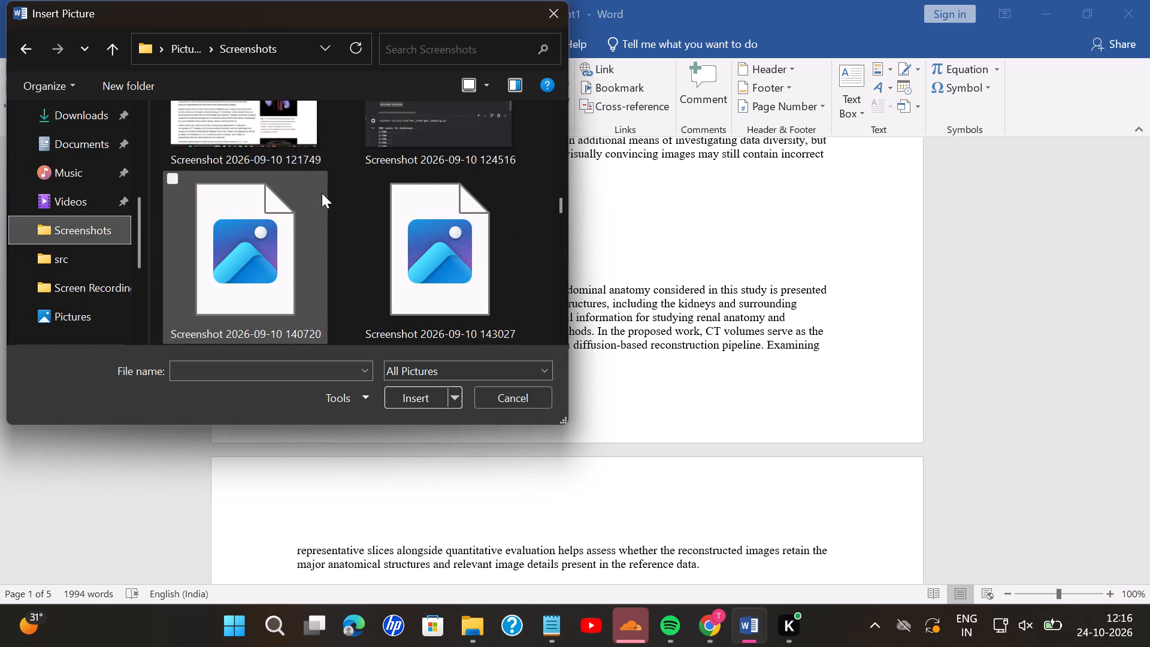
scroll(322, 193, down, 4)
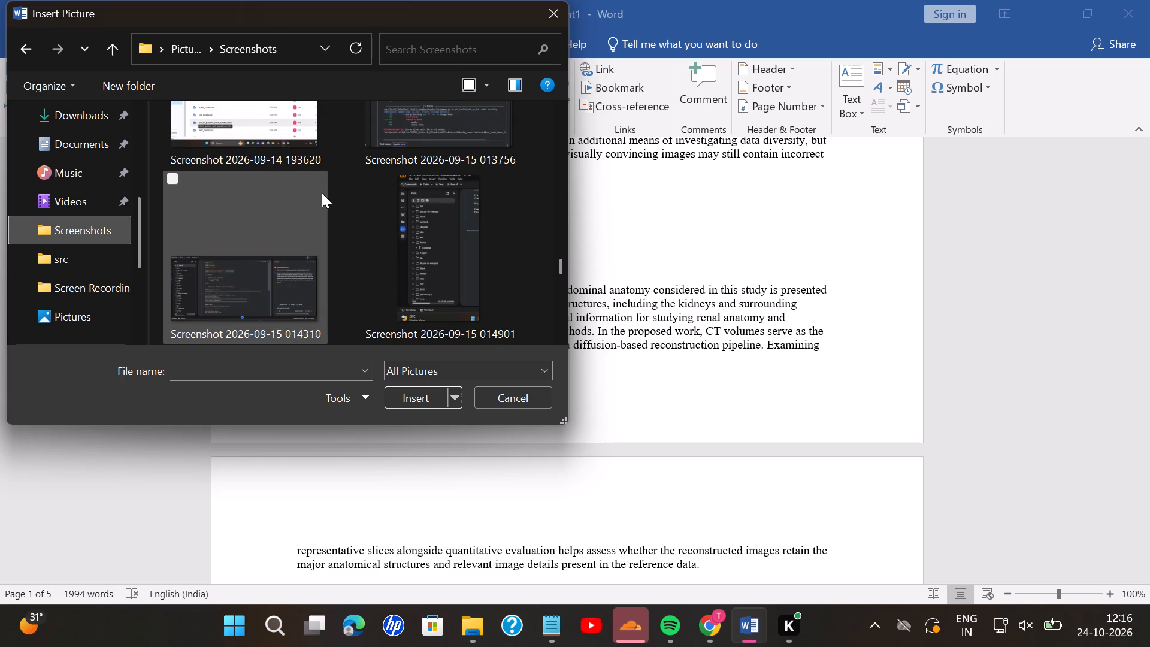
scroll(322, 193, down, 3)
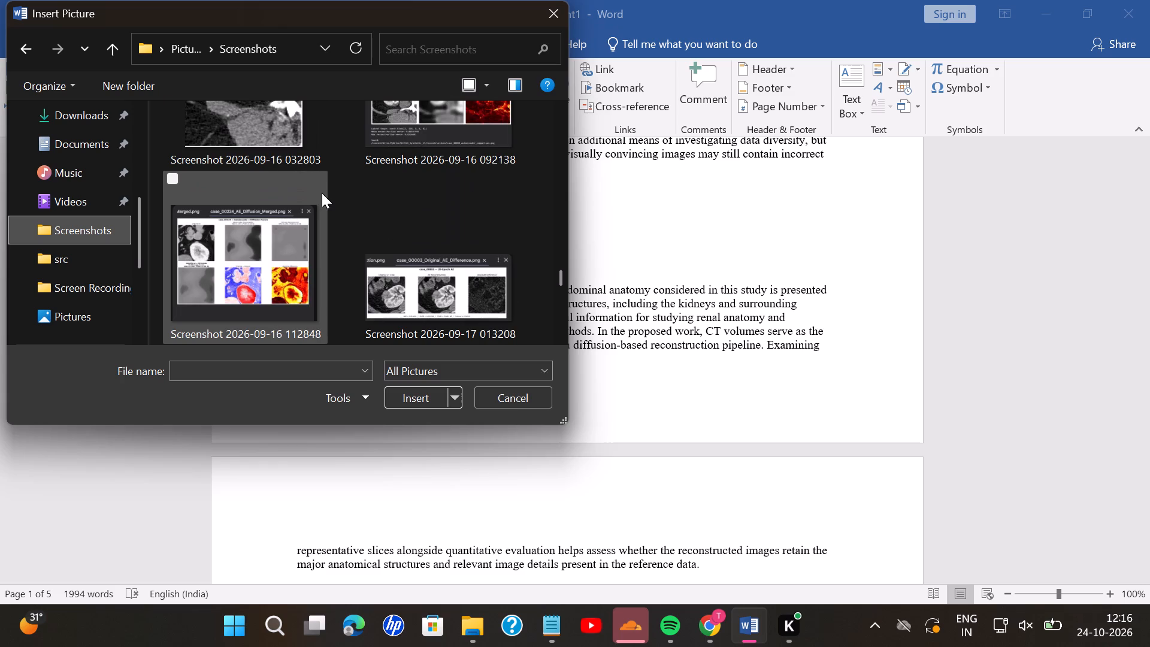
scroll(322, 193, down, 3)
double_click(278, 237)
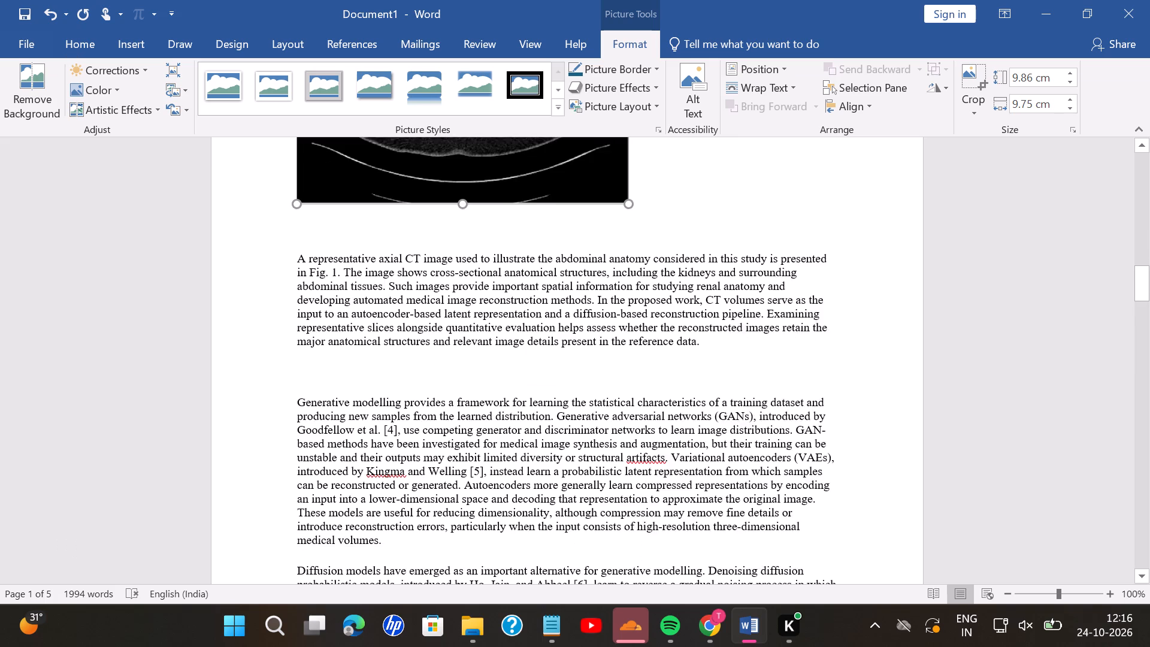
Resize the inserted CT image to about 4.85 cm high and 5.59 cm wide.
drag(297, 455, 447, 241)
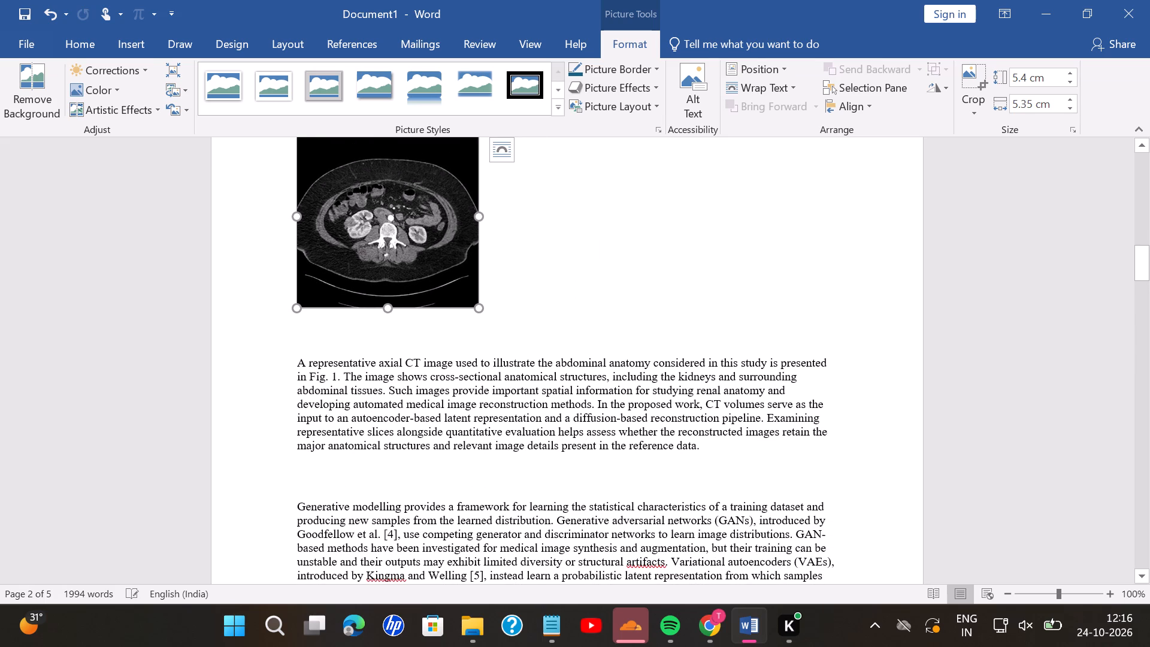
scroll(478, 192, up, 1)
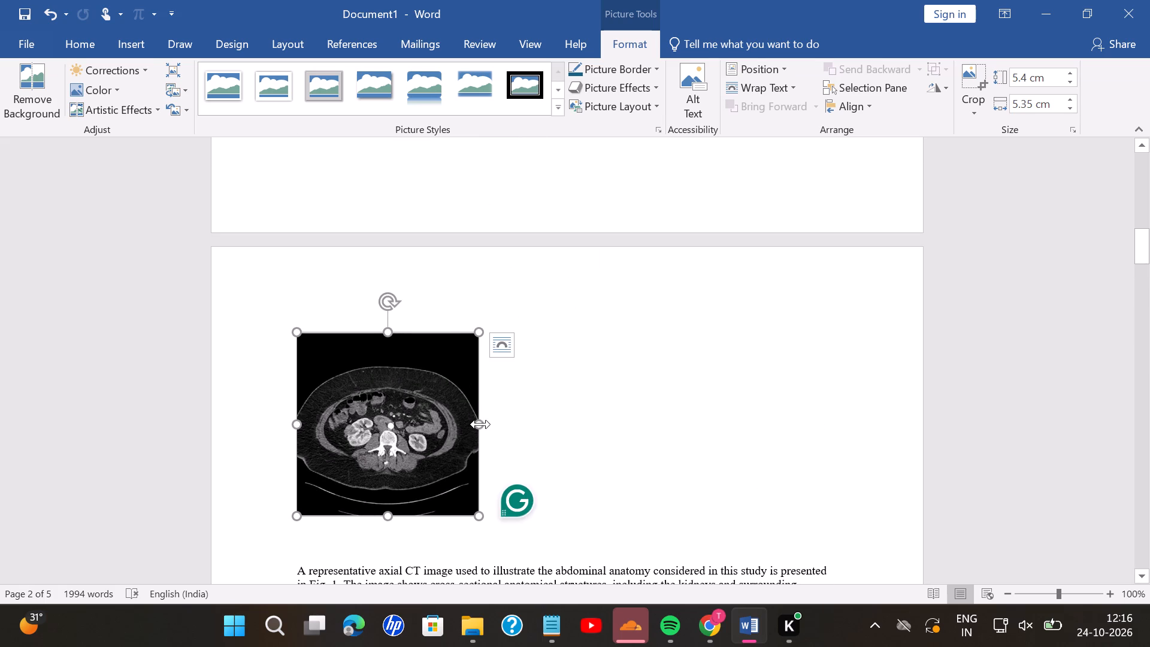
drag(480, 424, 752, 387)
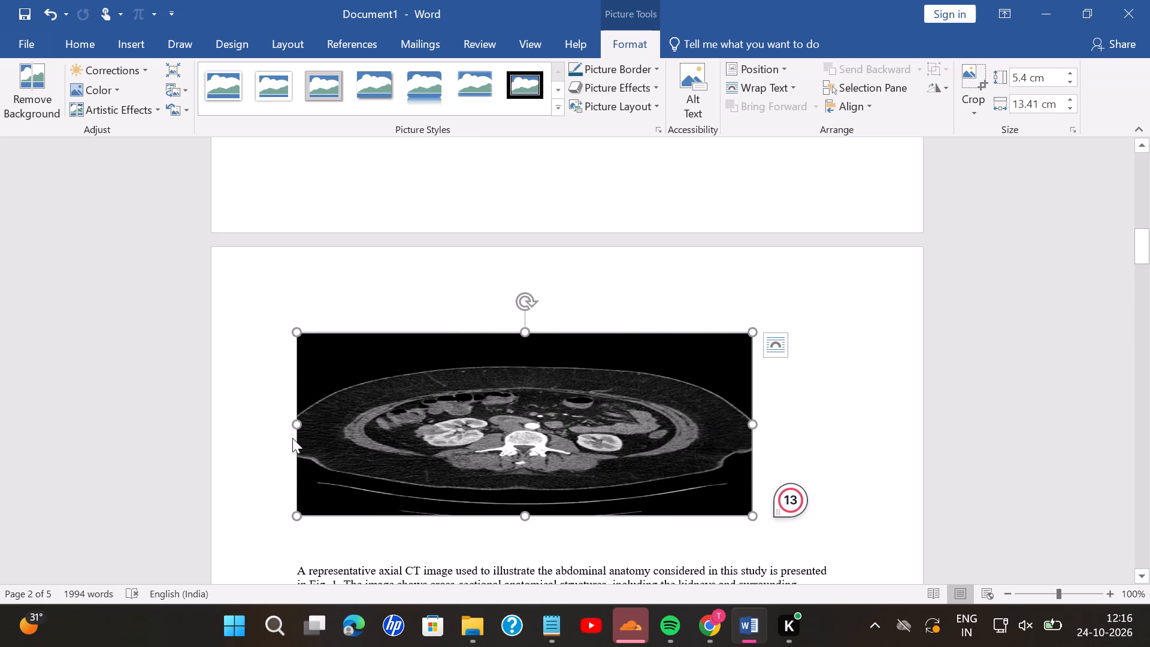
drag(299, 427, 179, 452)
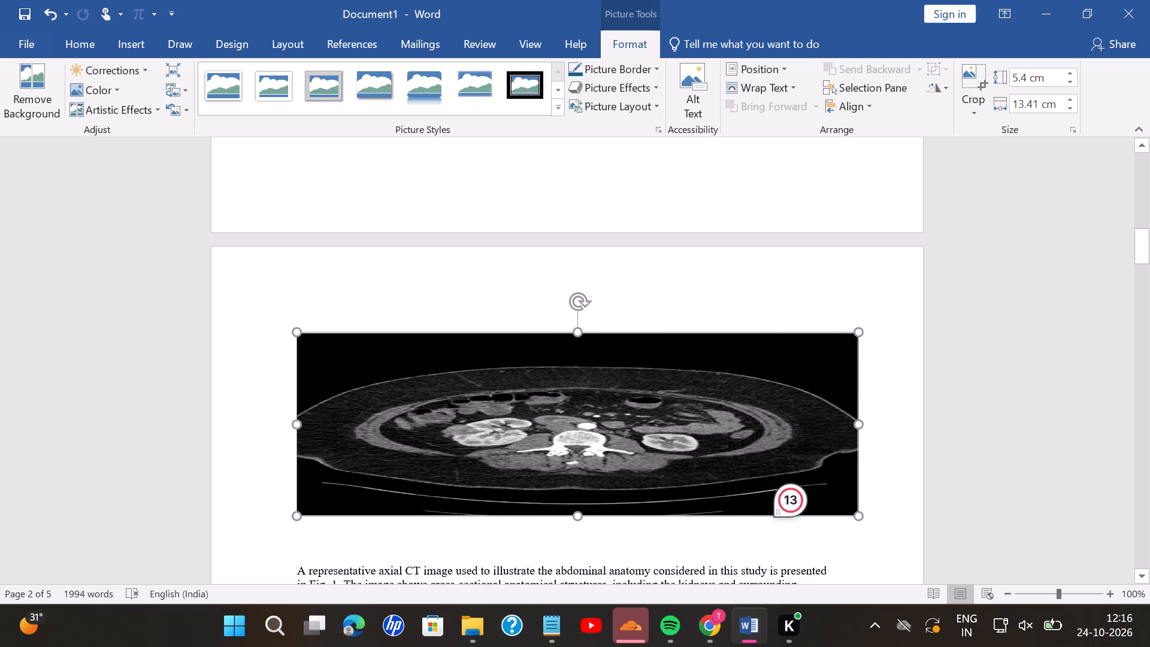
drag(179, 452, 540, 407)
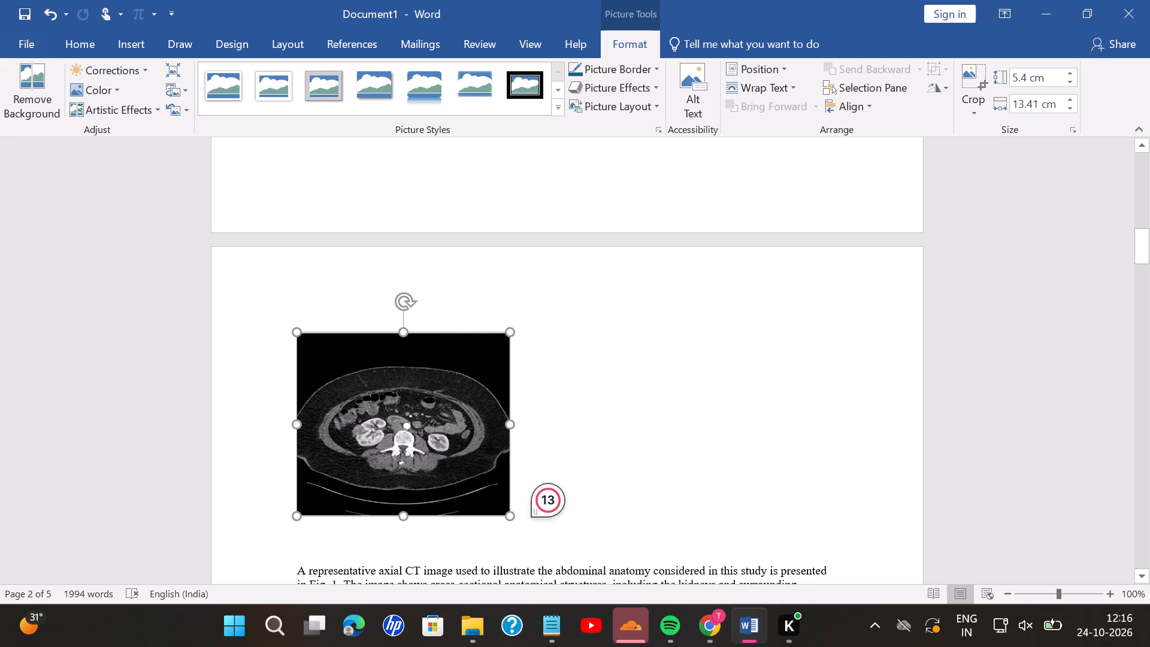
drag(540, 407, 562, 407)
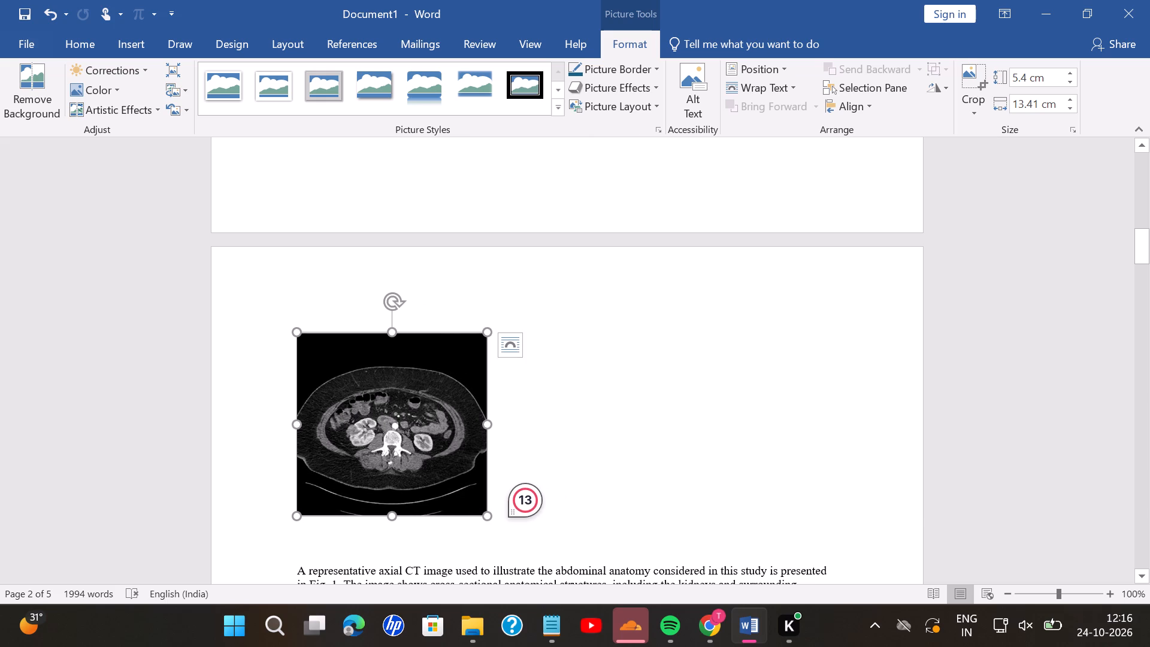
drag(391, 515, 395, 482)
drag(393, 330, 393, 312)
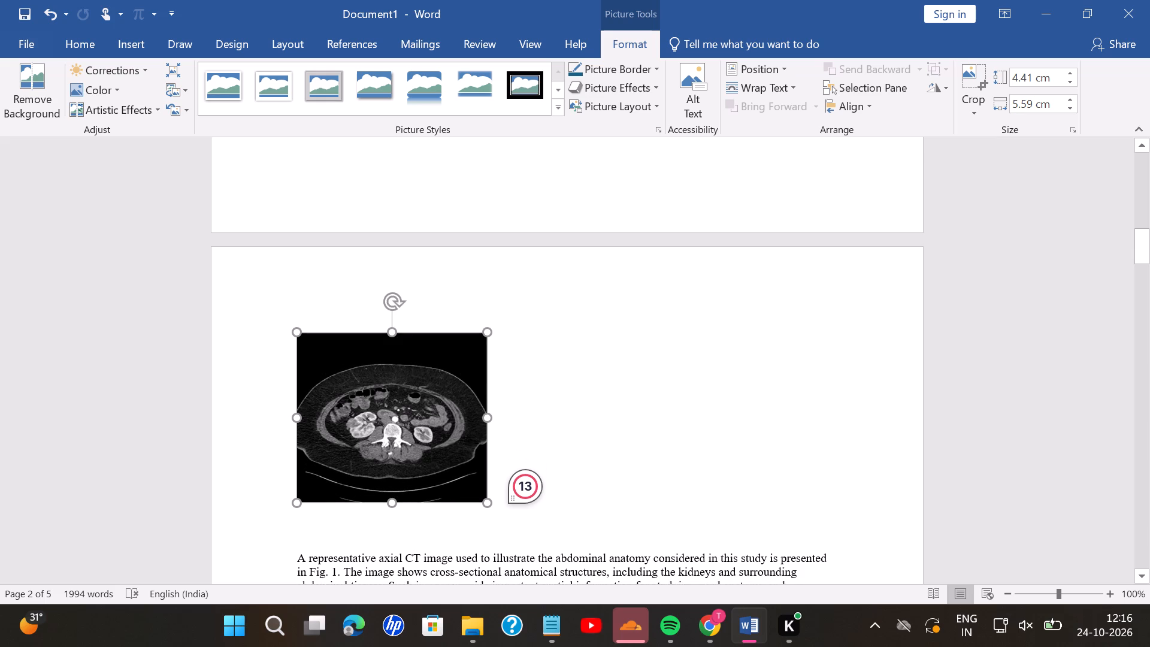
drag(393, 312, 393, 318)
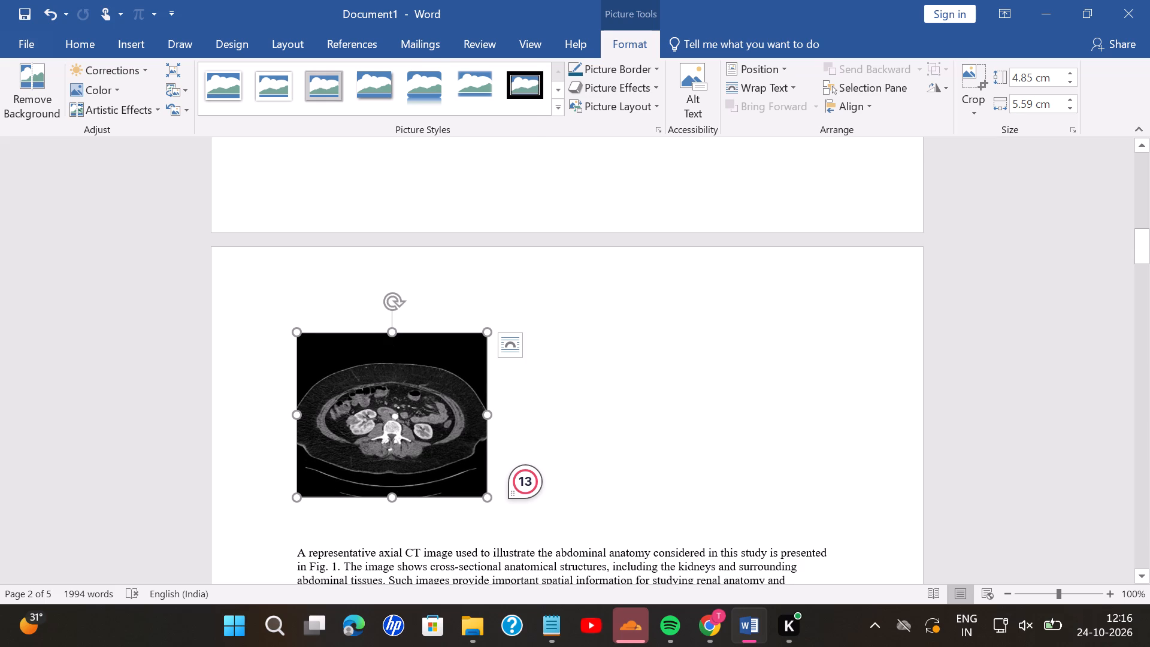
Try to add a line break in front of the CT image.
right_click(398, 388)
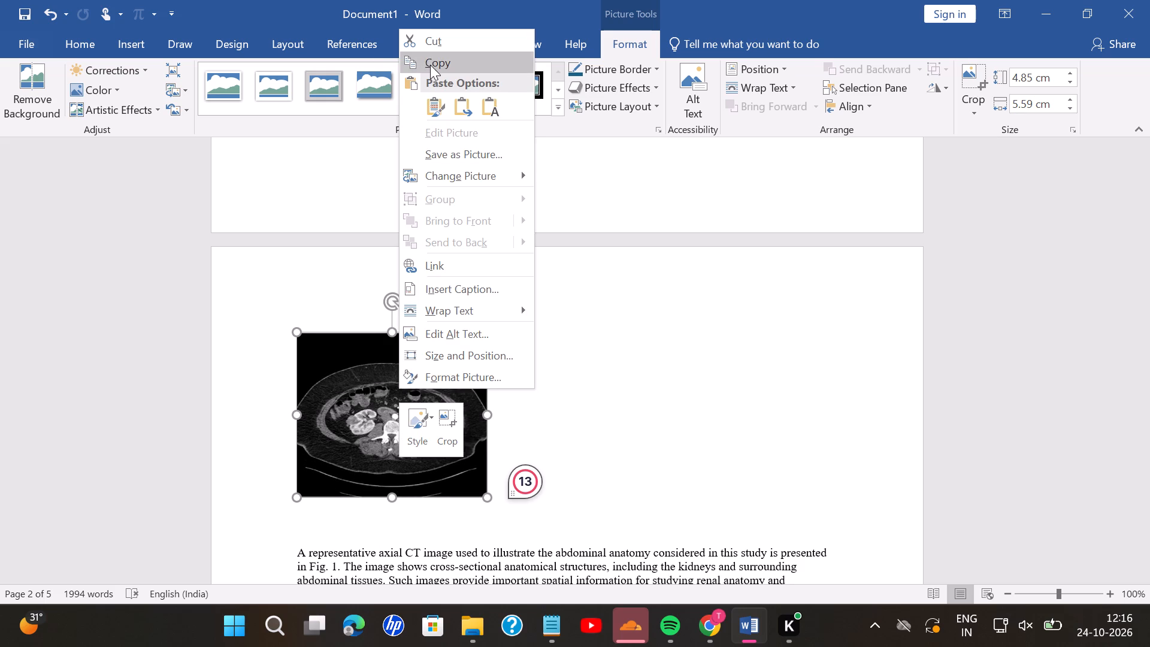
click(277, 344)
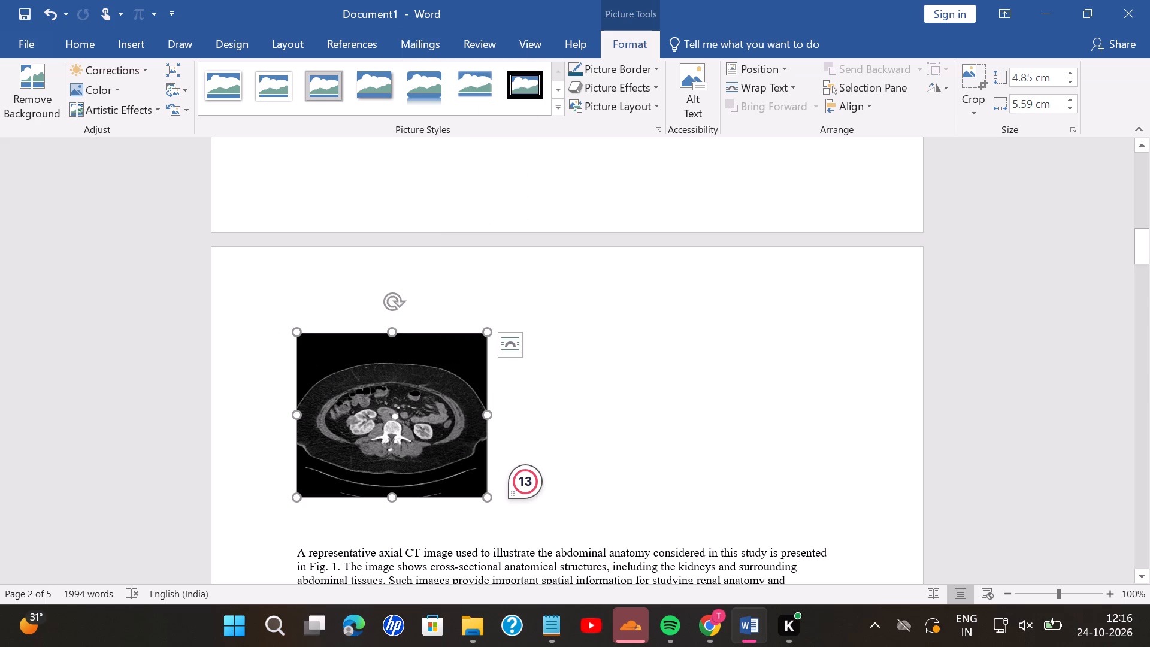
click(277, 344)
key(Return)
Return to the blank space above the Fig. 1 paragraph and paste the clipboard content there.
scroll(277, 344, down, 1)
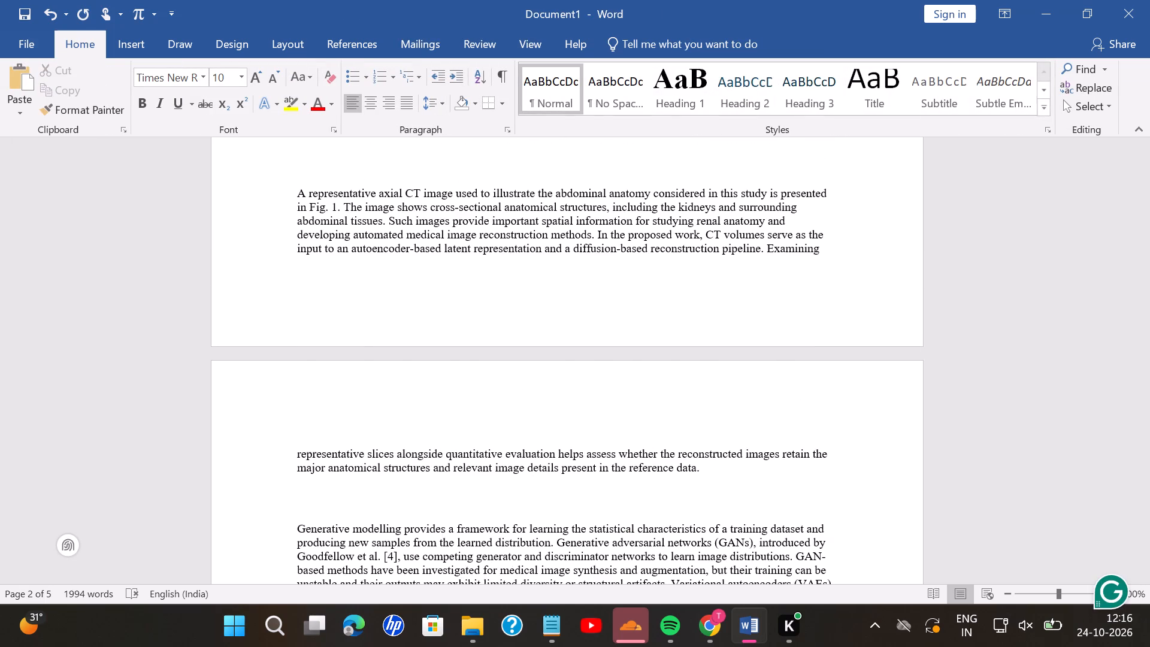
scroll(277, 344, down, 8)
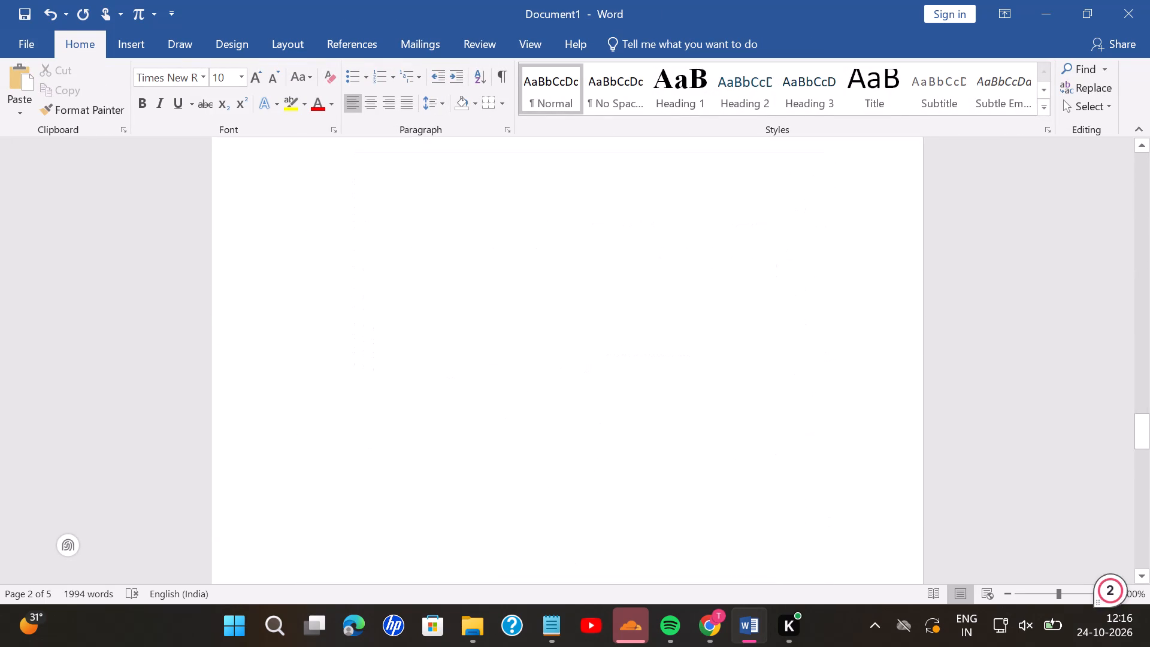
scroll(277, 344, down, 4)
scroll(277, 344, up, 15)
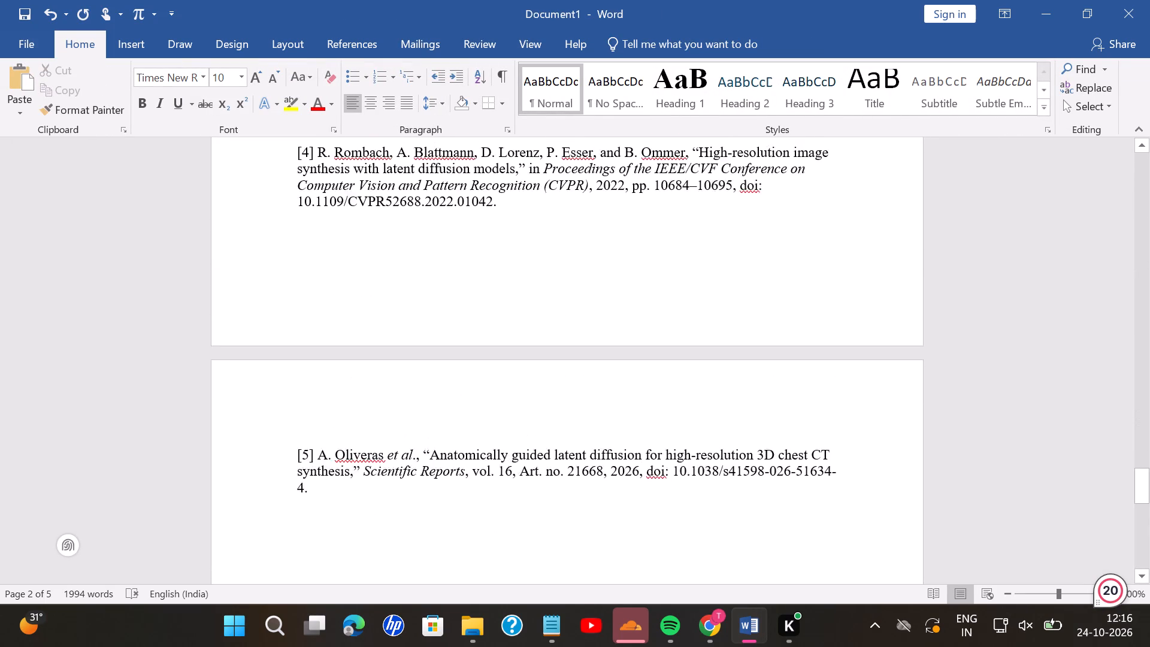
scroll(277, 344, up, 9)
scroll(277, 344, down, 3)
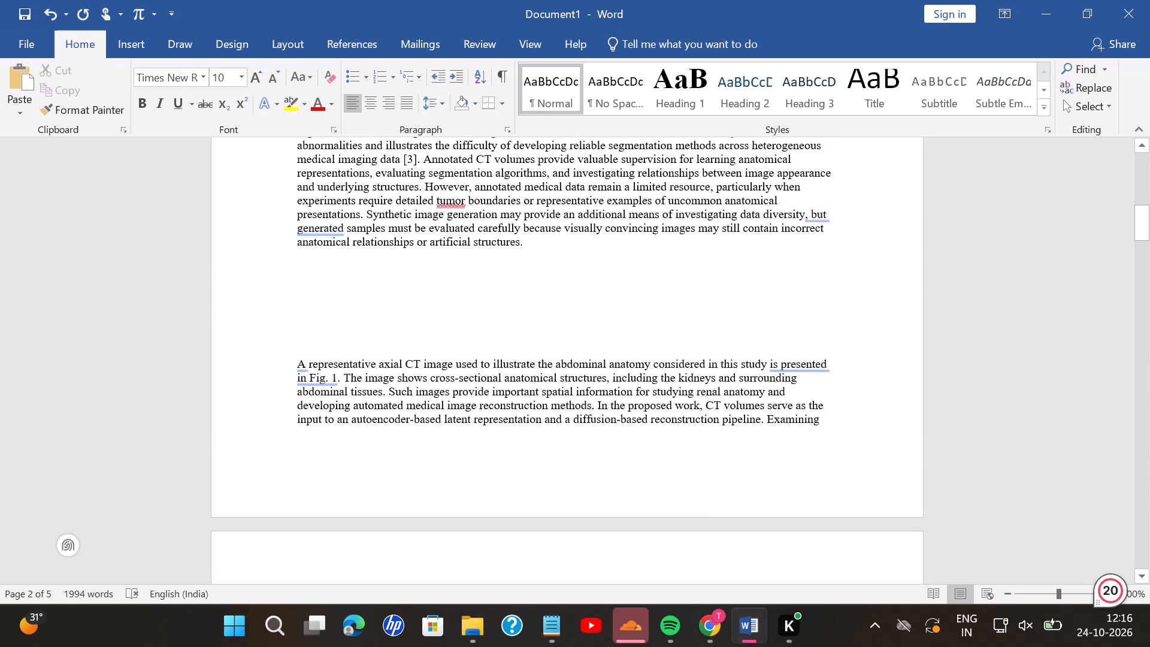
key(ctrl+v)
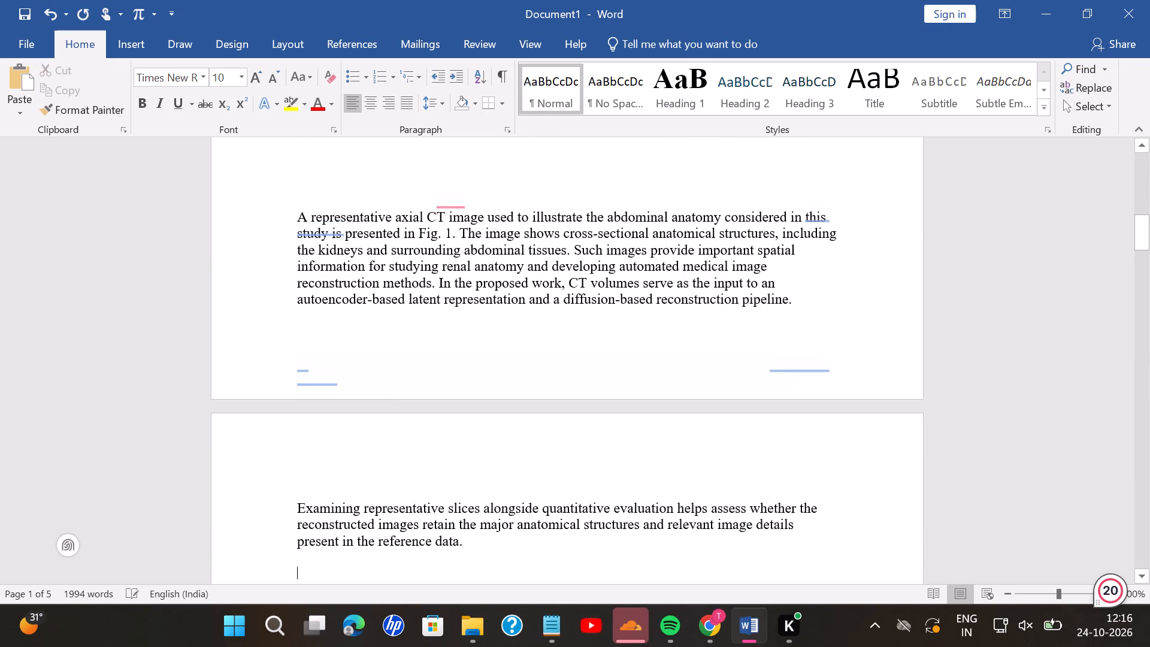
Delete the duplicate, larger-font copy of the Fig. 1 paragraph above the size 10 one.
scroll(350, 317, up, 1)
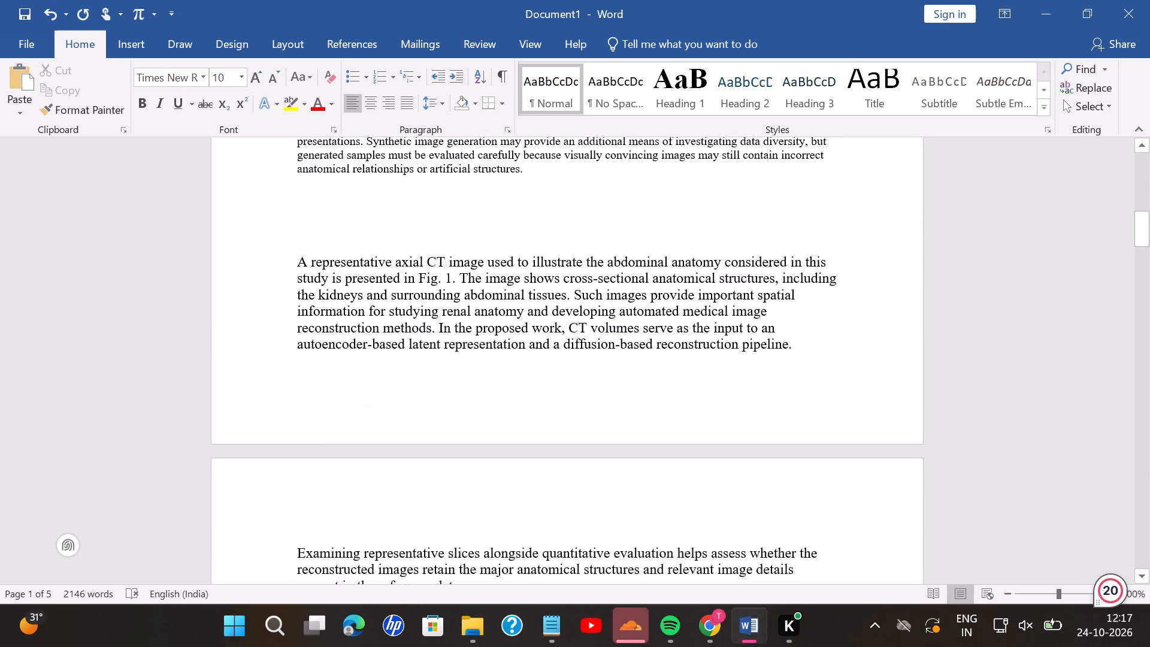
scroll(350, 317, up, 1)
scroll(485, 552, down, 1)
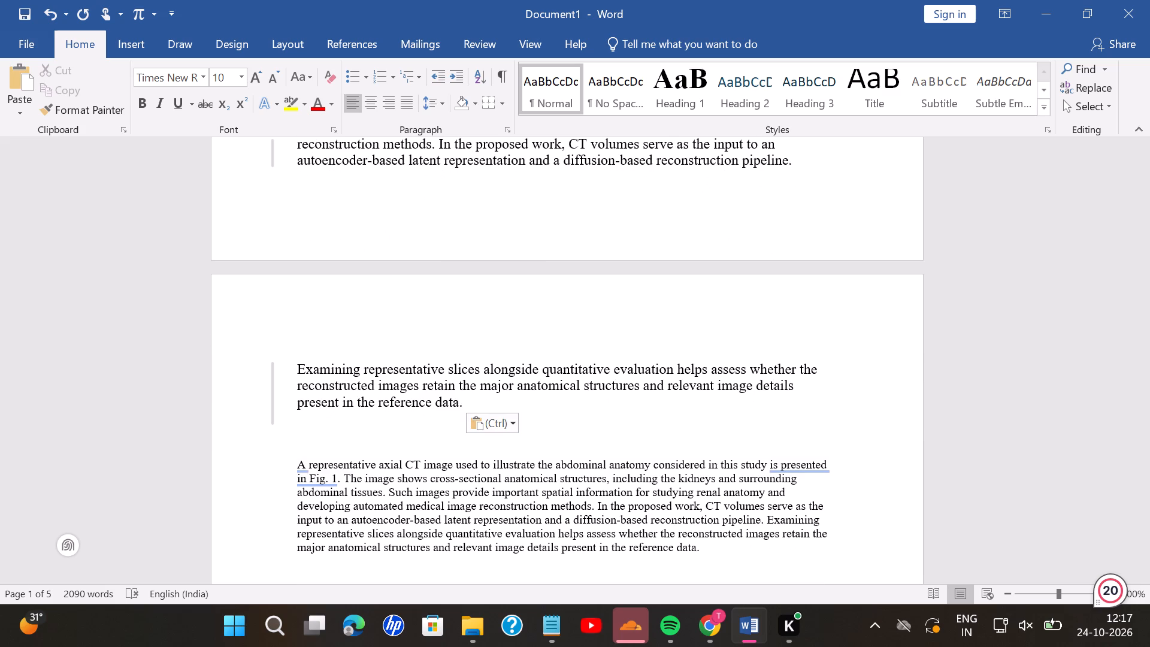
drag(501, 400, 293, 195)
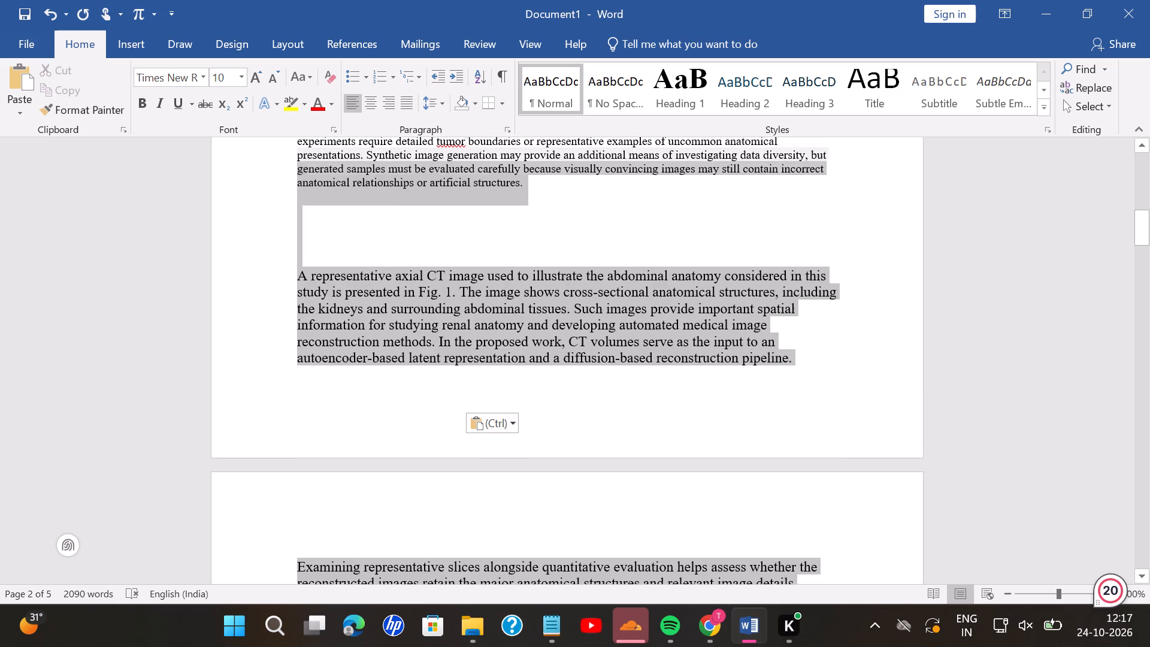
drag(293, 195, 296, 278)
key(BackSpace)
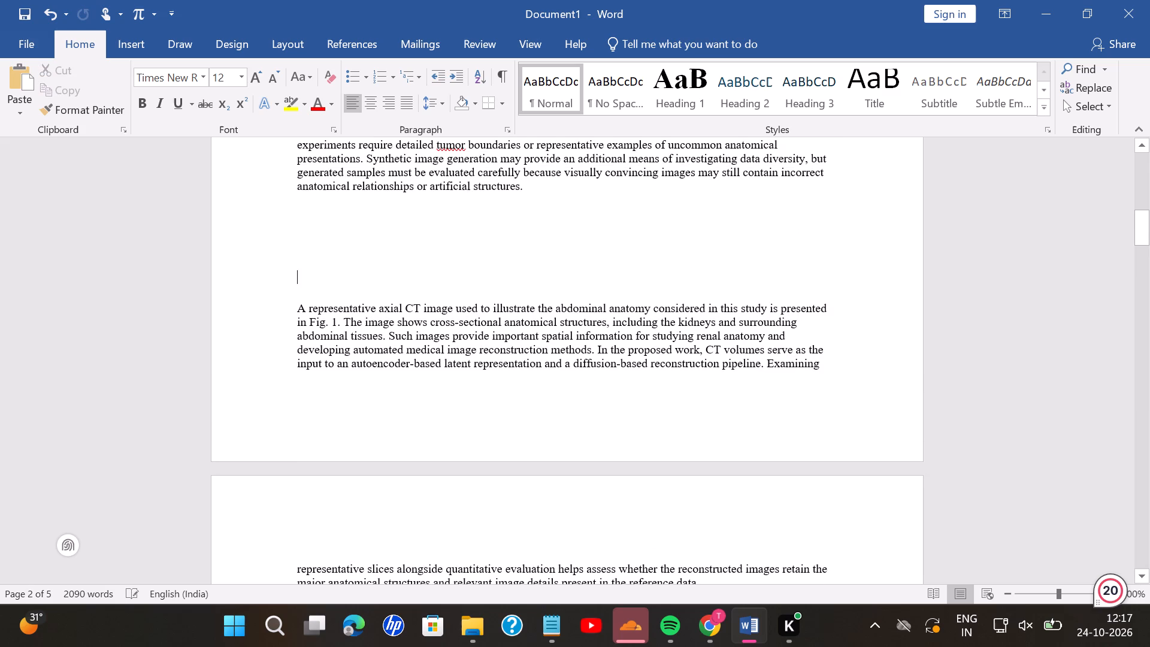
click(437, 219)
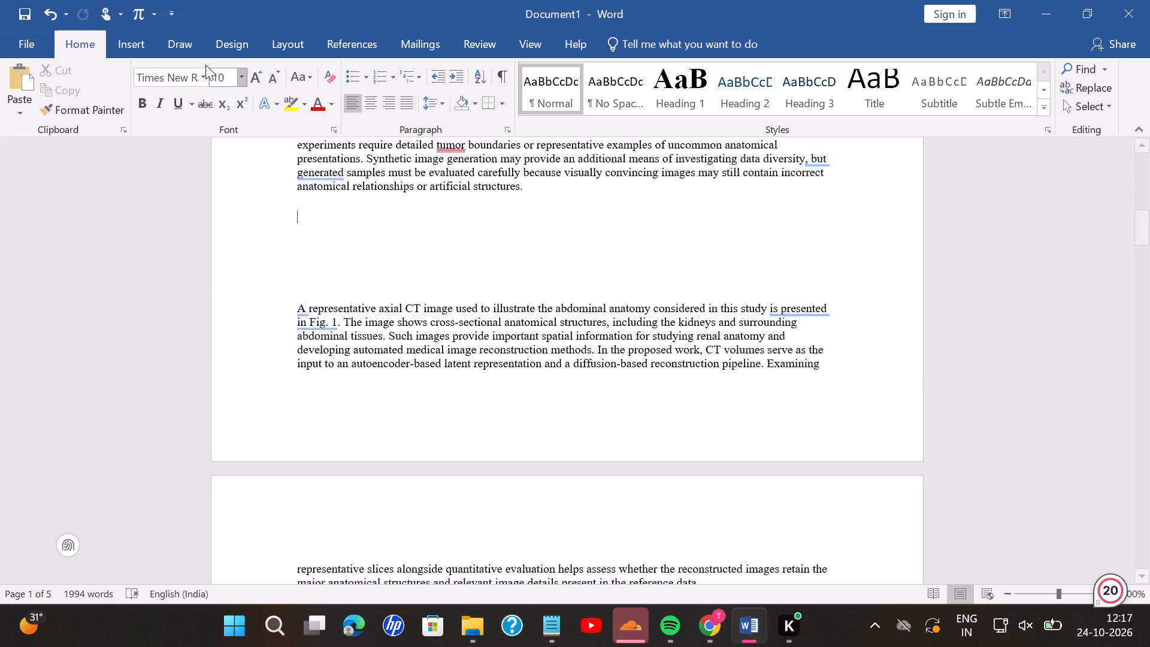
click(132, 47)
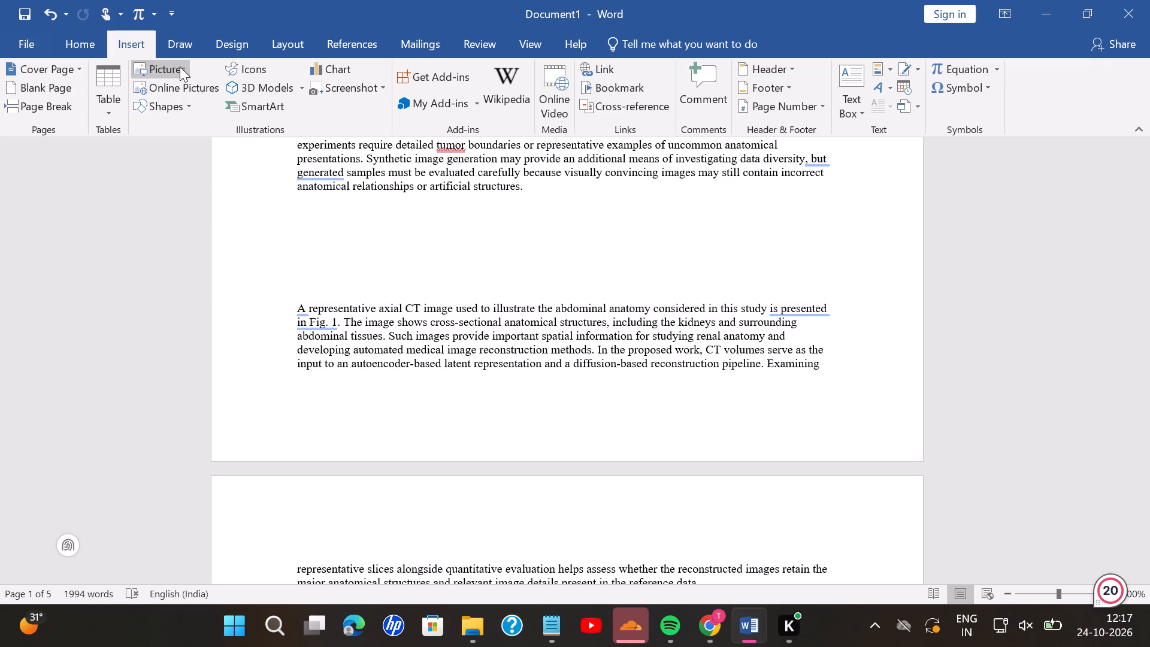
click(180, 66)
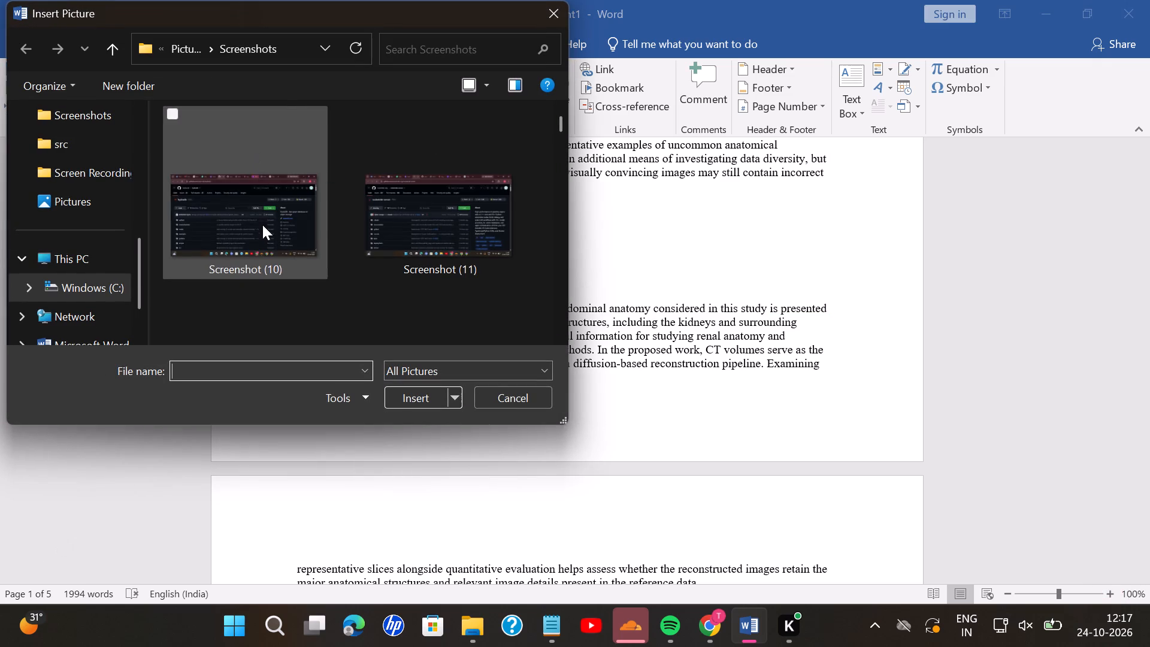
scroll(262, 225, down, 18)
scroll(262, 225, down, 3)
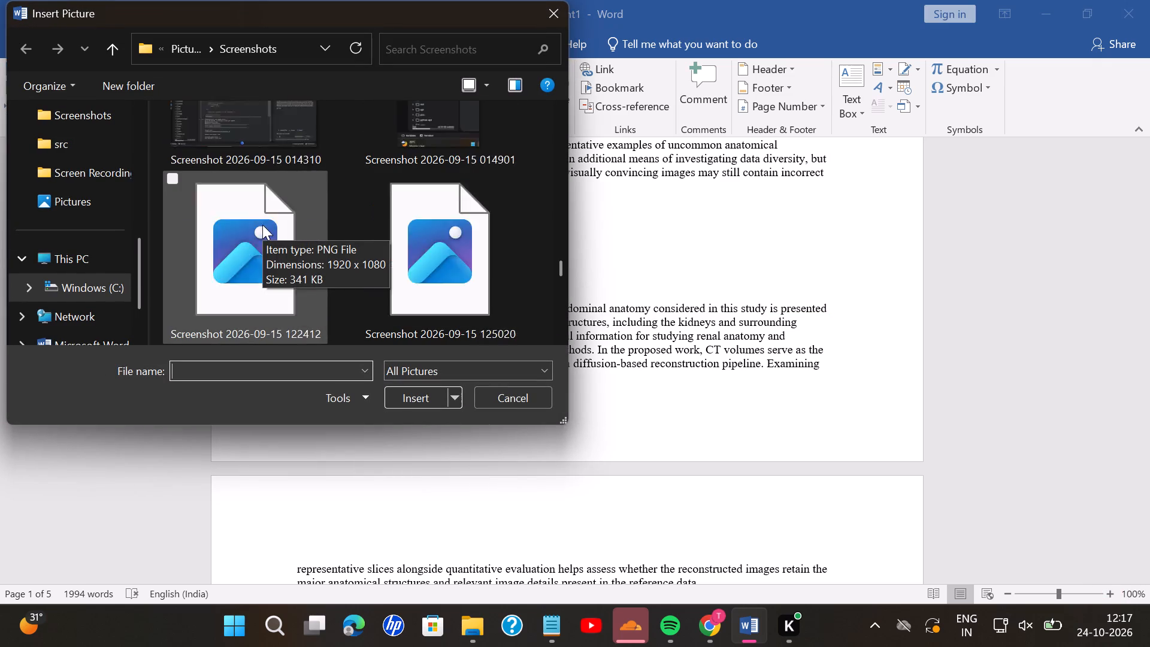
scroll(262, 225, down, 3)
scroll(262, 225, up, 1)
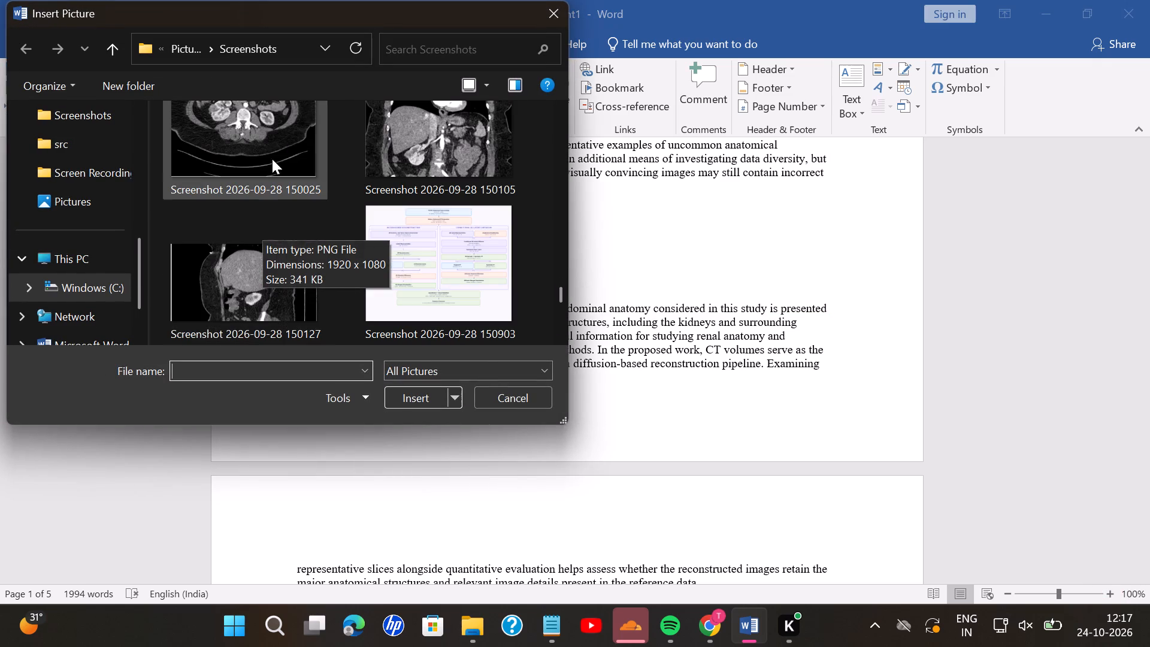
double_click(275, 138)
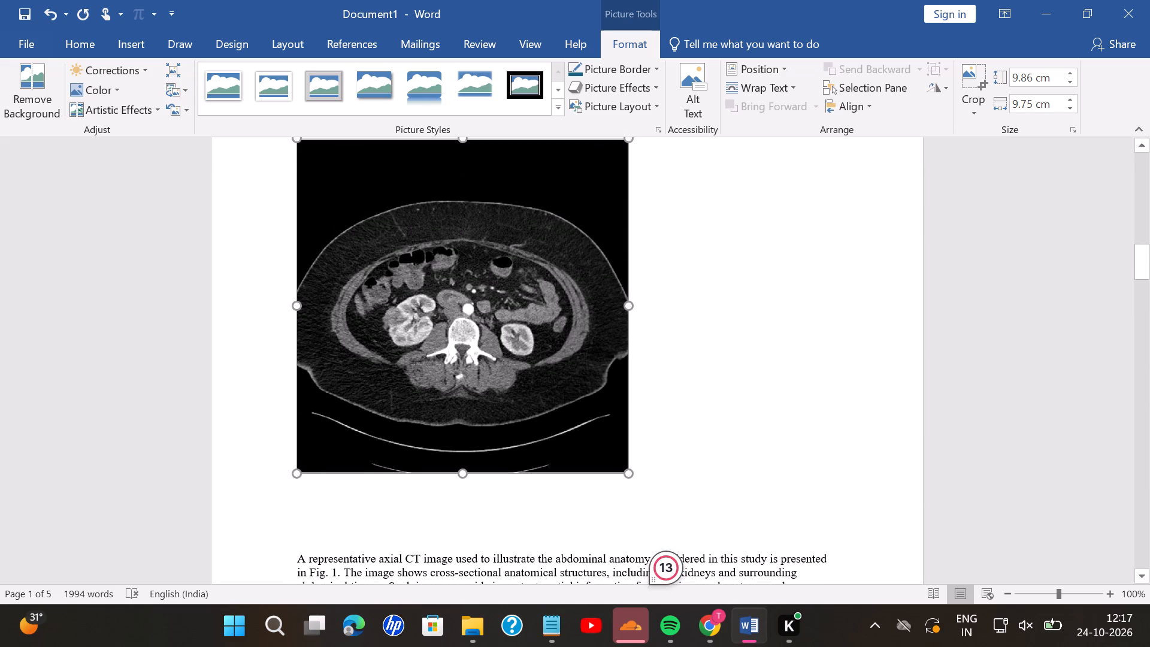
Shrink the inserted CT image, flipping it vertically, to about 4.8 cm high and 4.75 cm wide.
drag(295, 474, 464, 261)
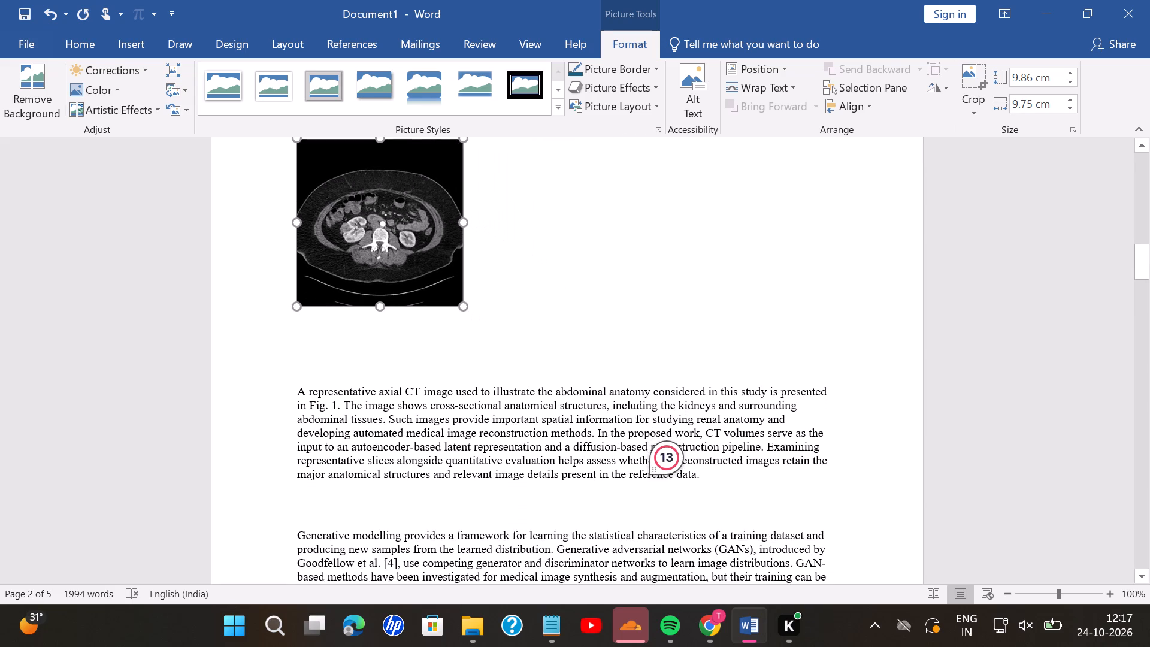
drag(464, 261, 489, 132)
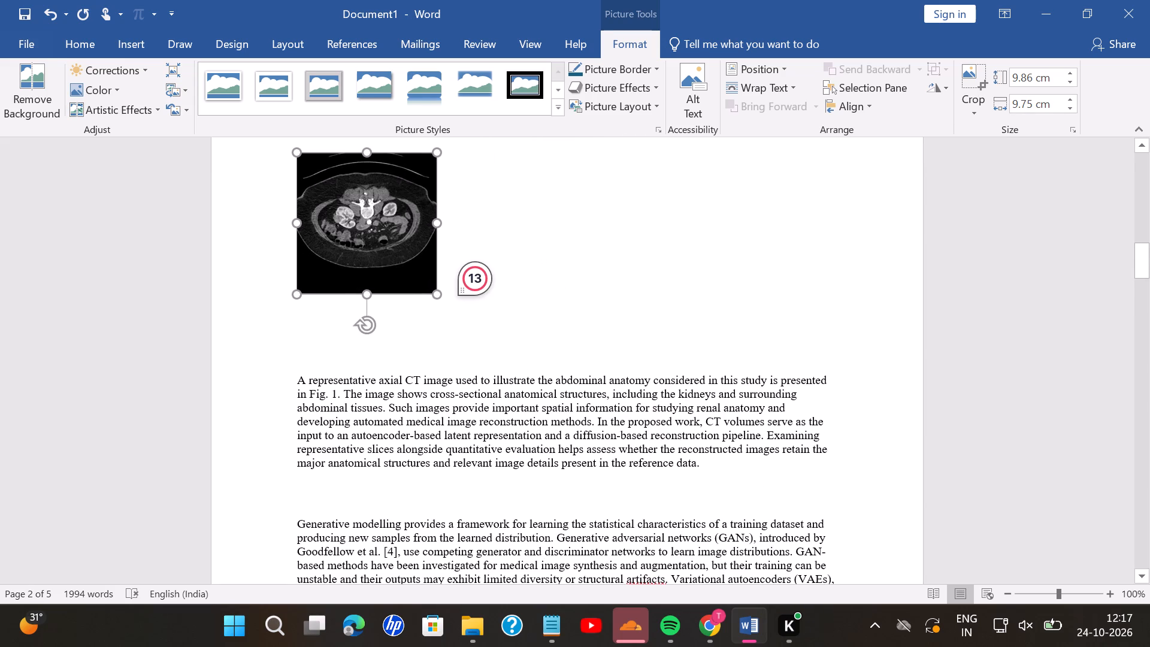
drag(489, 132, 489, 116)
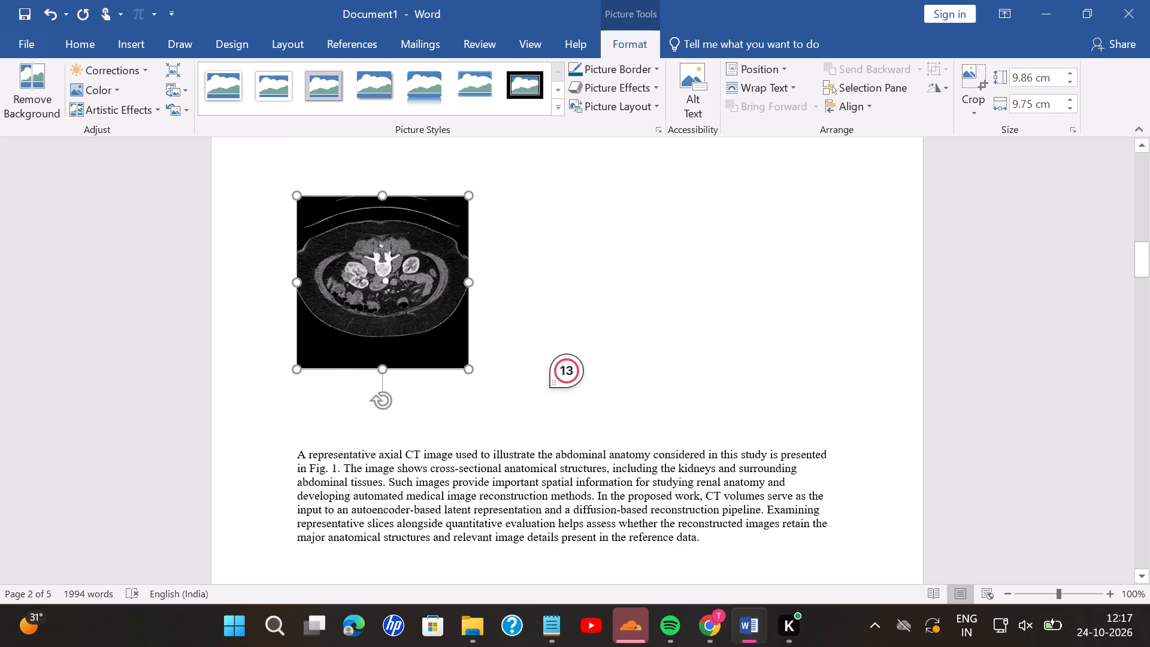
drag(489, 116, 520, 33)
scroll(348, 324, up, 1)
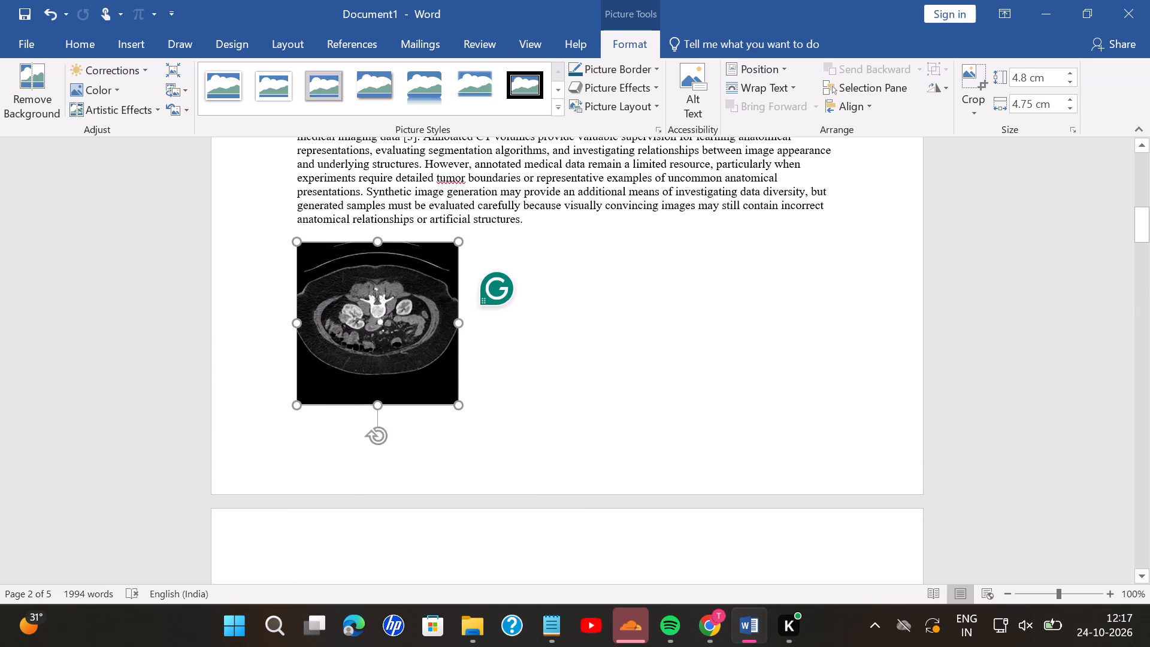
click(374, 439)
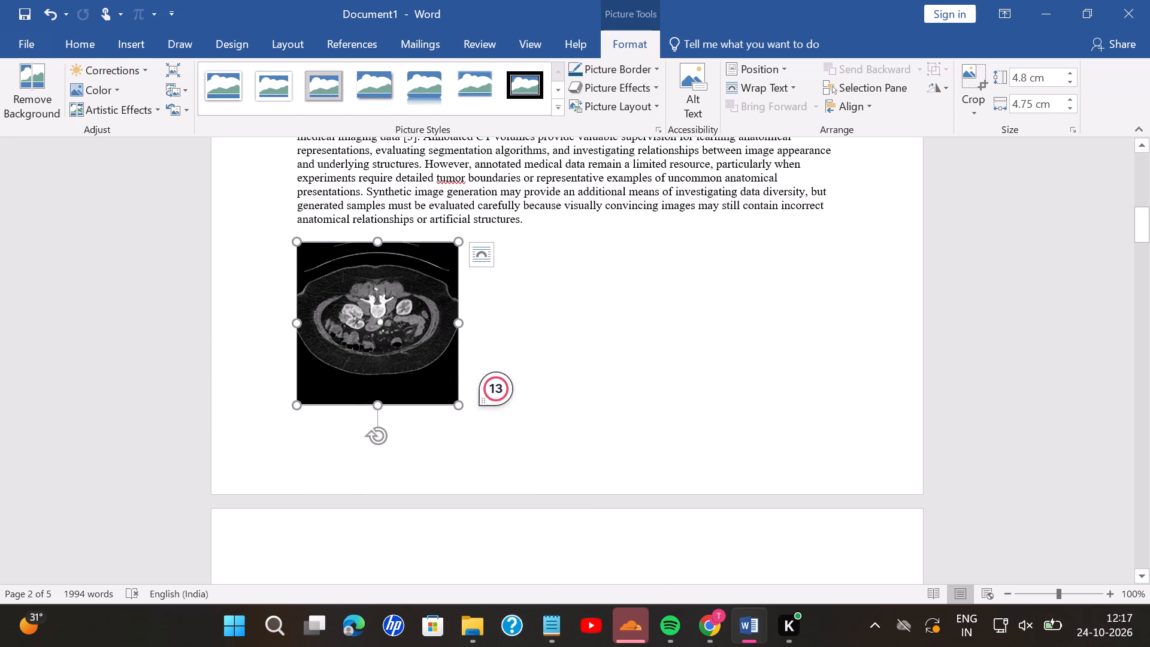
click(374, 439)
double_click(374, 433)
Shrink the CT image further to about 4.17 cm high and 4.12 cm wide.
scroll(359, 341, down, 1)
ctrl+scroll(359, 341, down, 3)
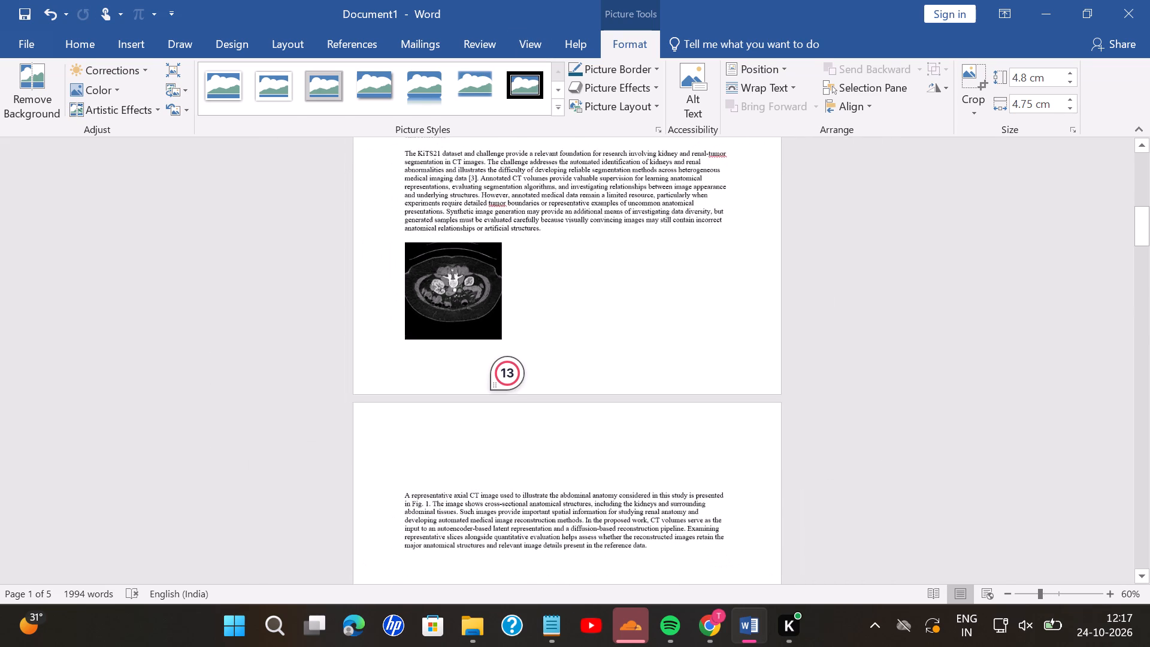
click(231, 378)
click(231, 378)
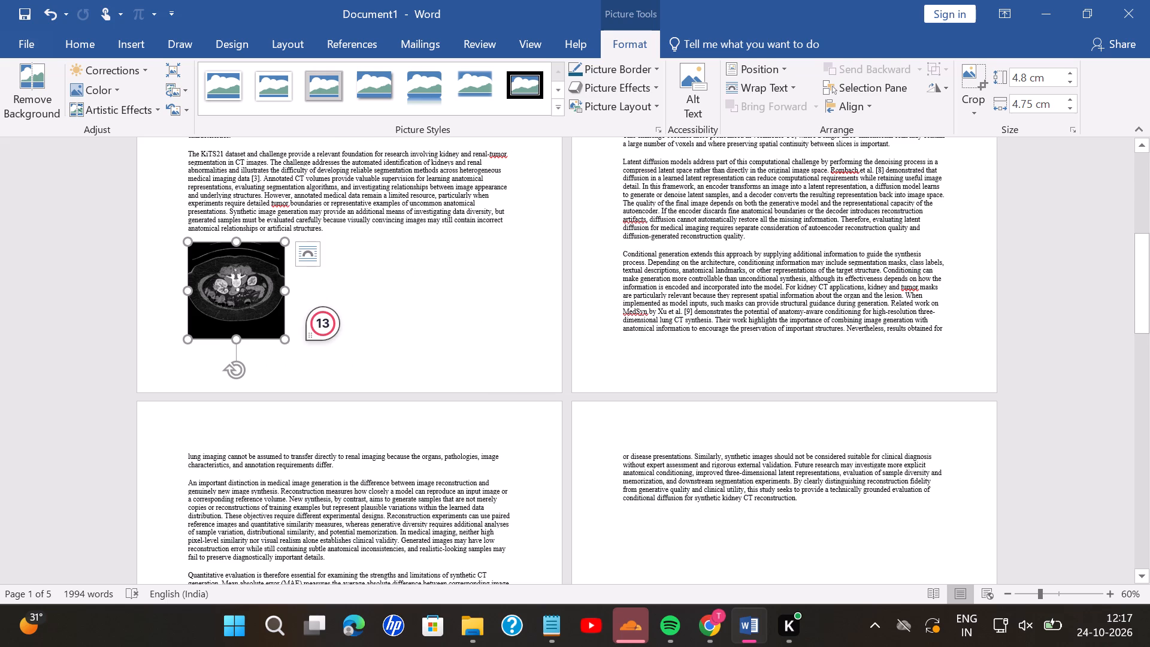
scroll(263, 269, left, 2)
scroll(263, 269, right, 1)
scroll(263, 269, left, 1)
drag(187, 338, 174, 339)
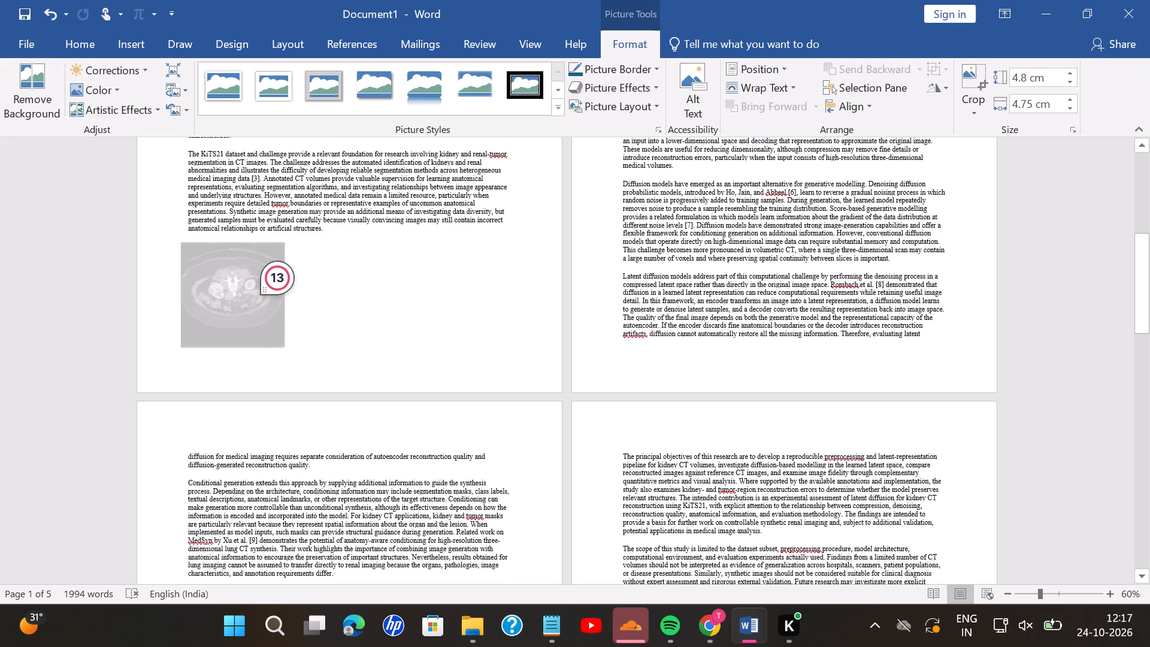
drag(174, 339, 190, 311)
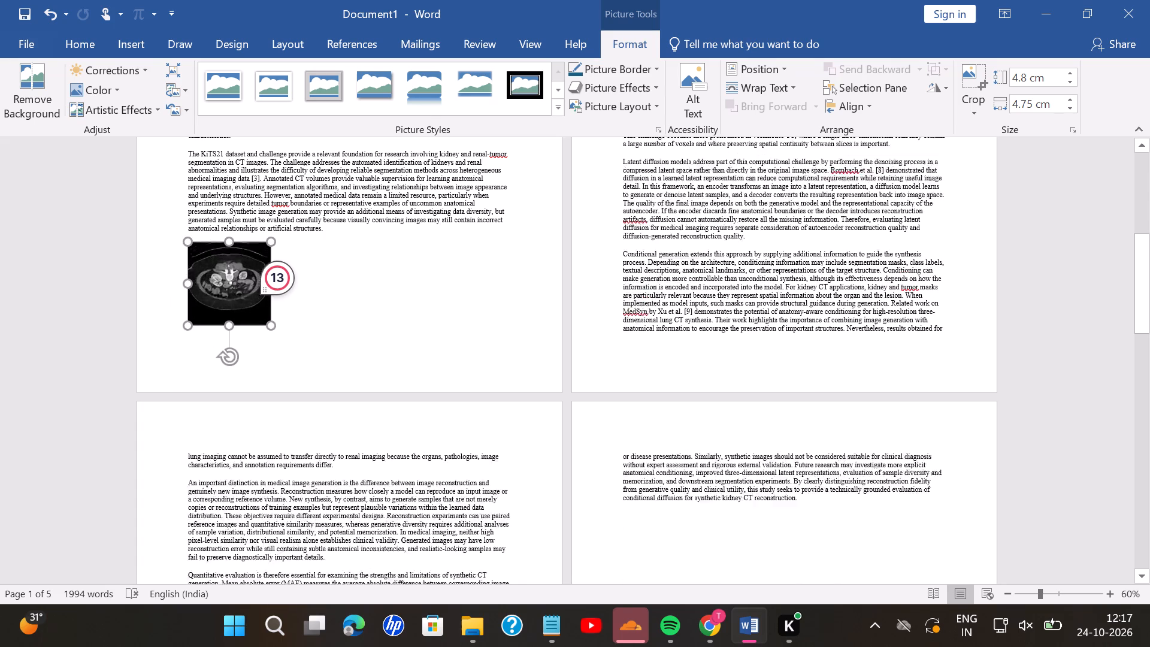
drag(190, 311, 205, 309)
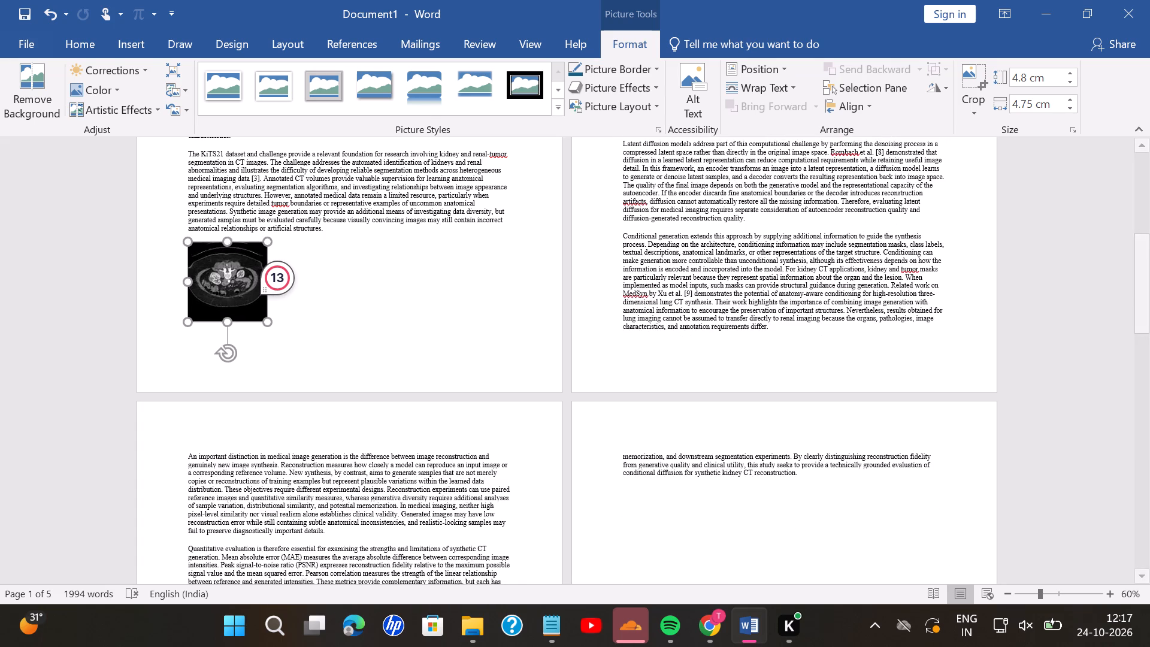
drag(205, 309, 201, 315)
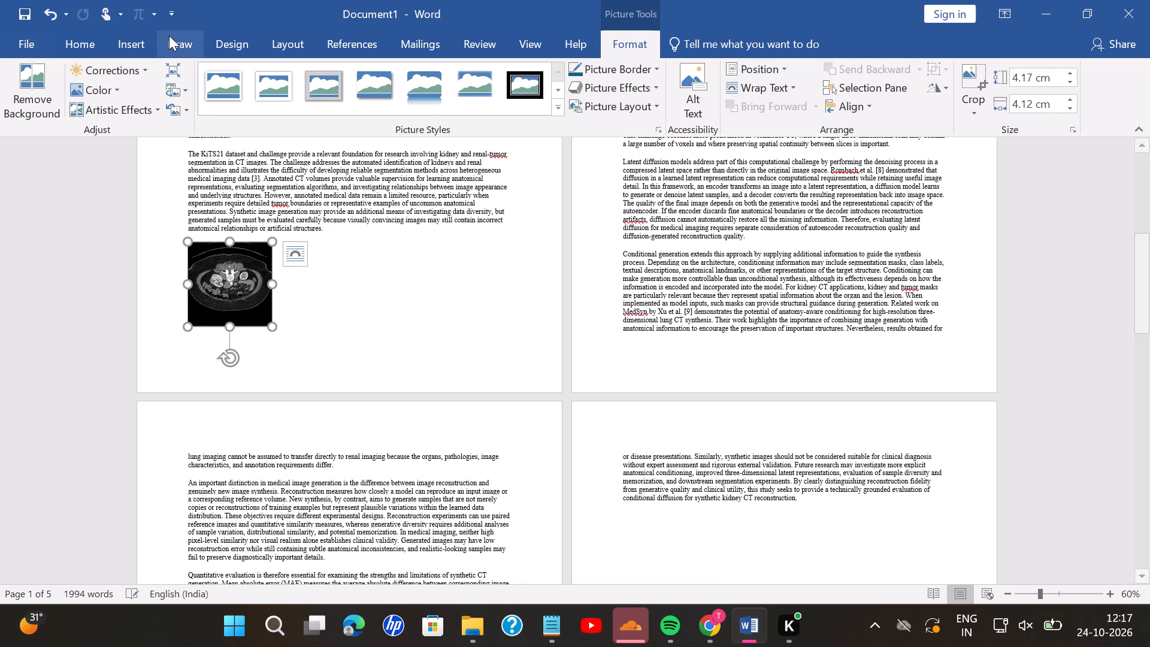
Centre the line holding the CT image between the page margins.
click(84, 34)
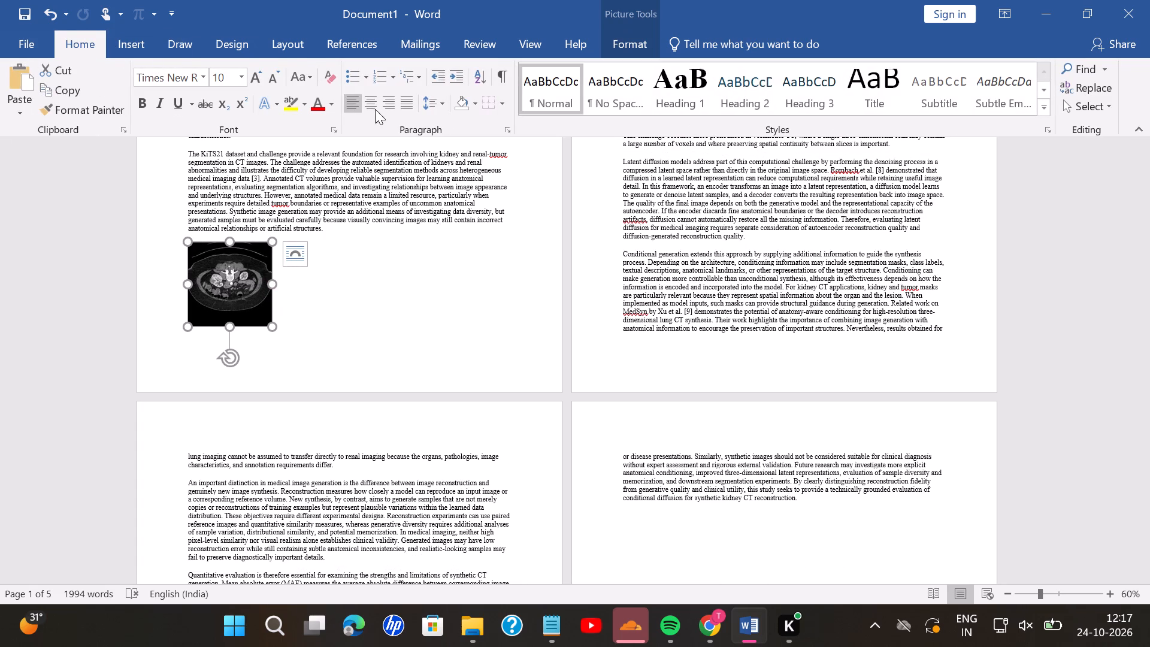
click(371, 105)
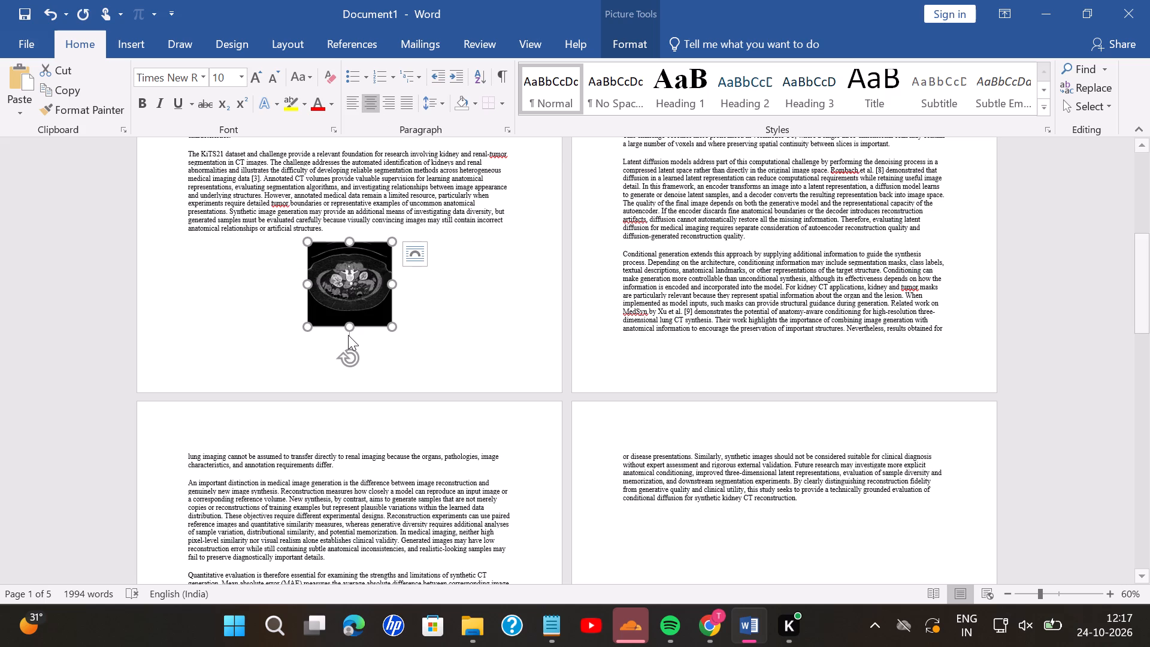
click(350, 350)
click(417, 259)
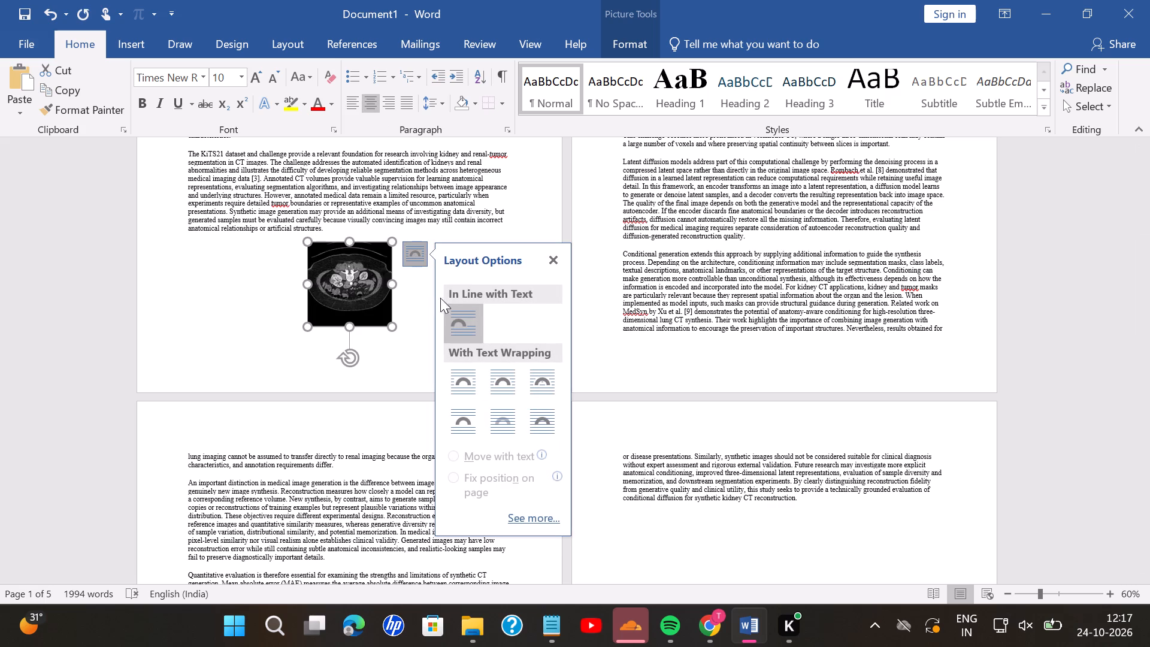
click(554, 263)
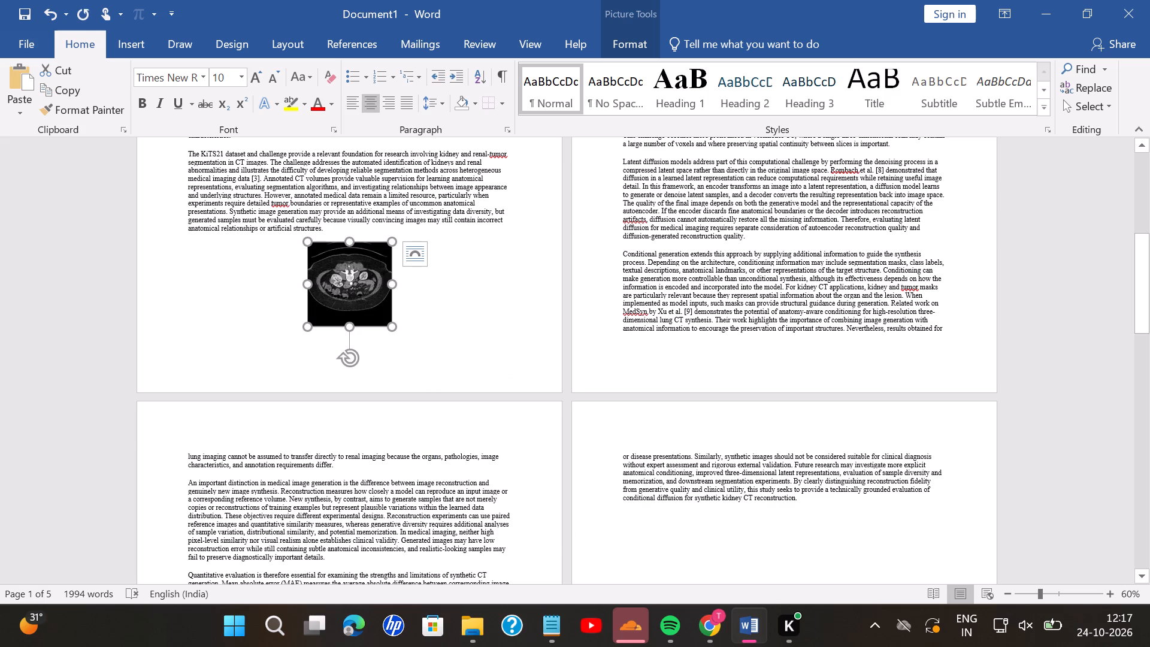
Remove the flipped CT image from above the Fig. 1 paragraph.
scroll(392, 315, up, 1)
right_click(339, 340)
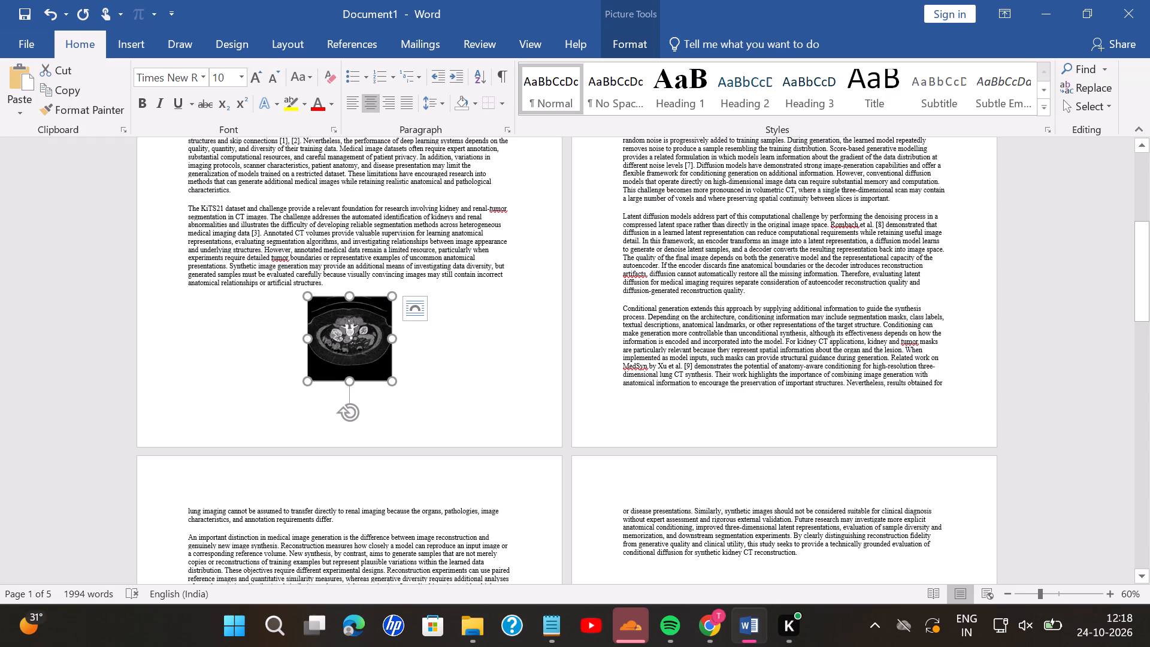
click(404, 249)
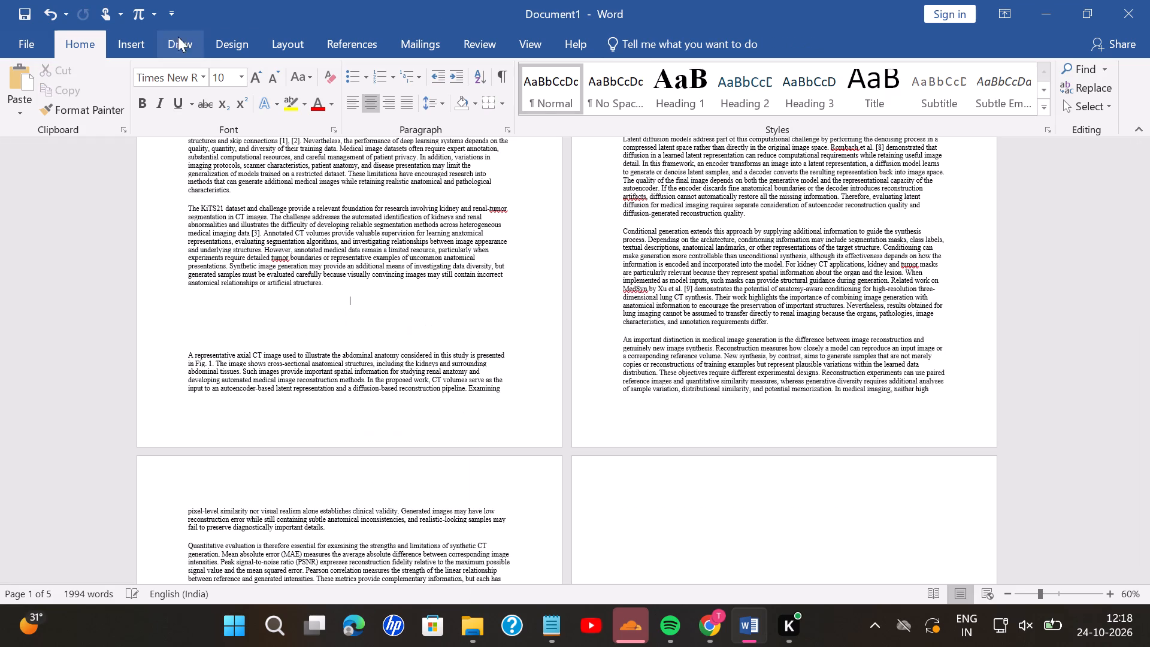
click(129, 40)
click(158, 63)
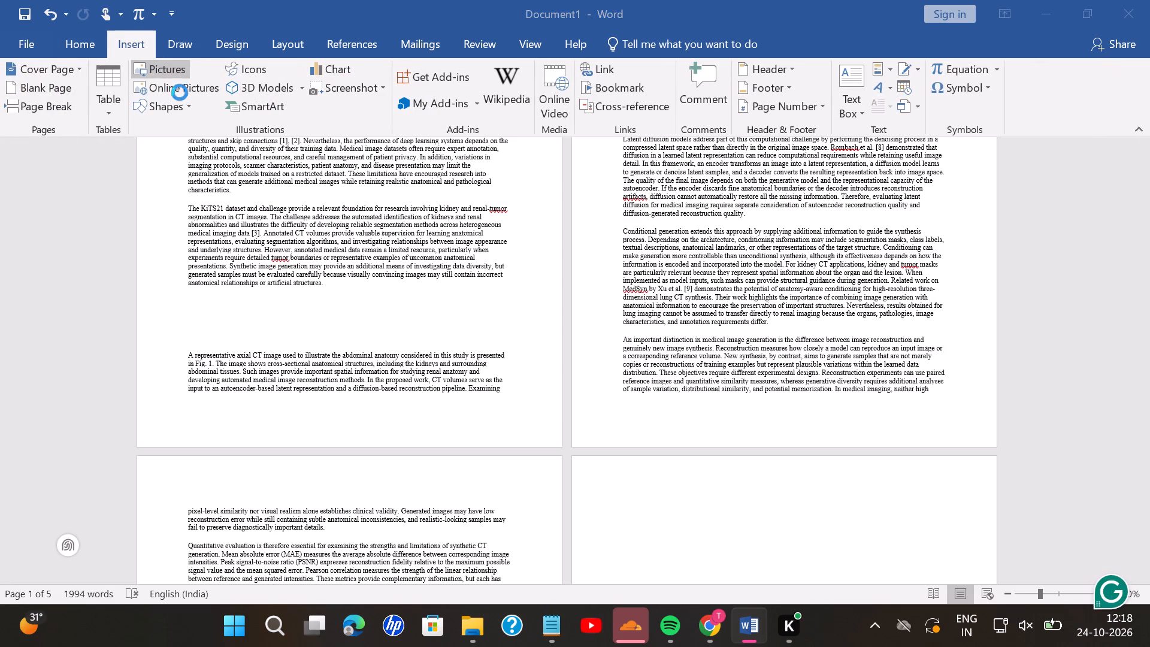
scroll(232, 207, down, 20)
scroll(232, 207, down, 20)
scroll(232, 207, down, 19)
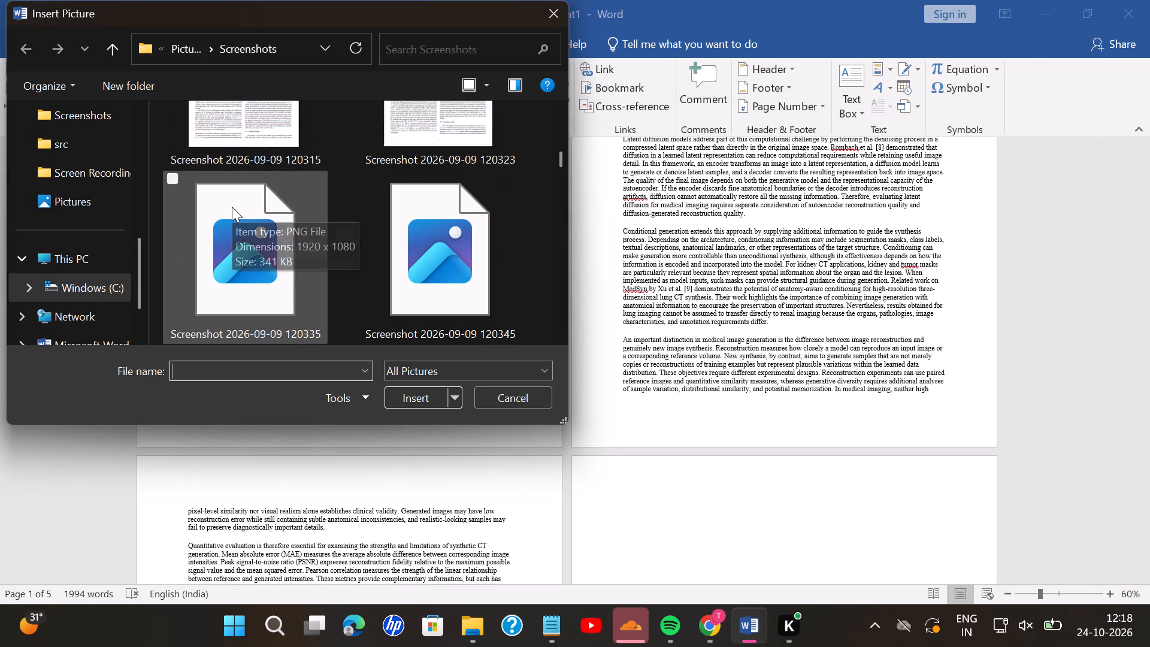
scroll(232, 207, down, 20)
scroll(232, 207, down, 17)
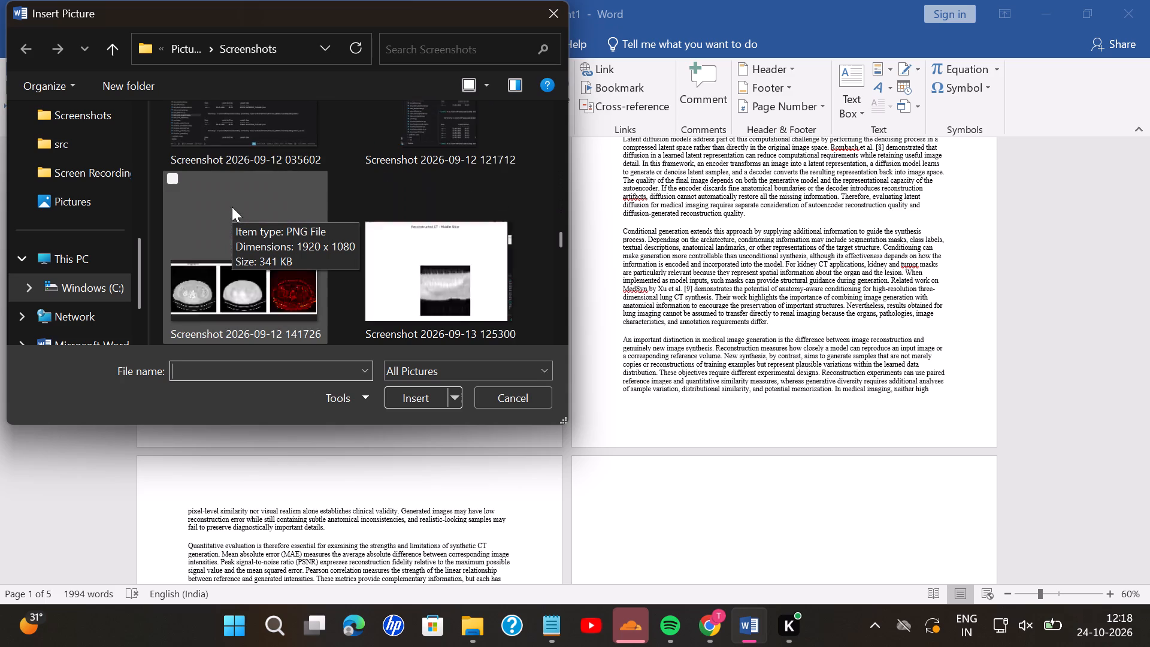
scroll(232, 207, down, 2)
scroll(232, 207, up, 1)
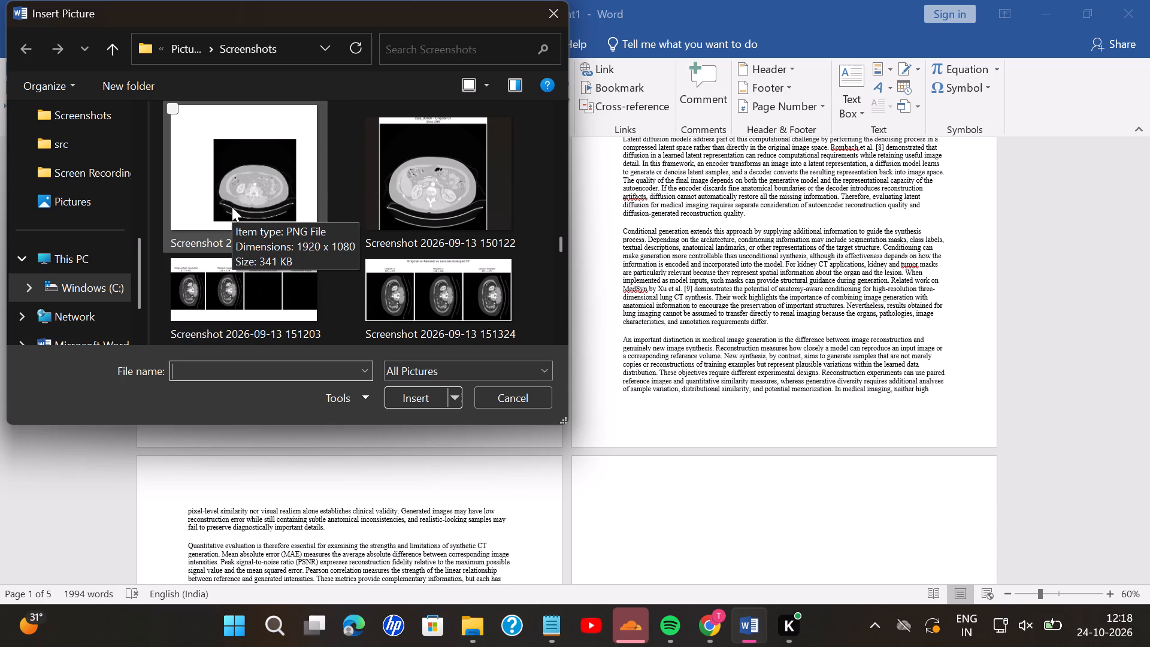
scroll(232, 207, up, 3)
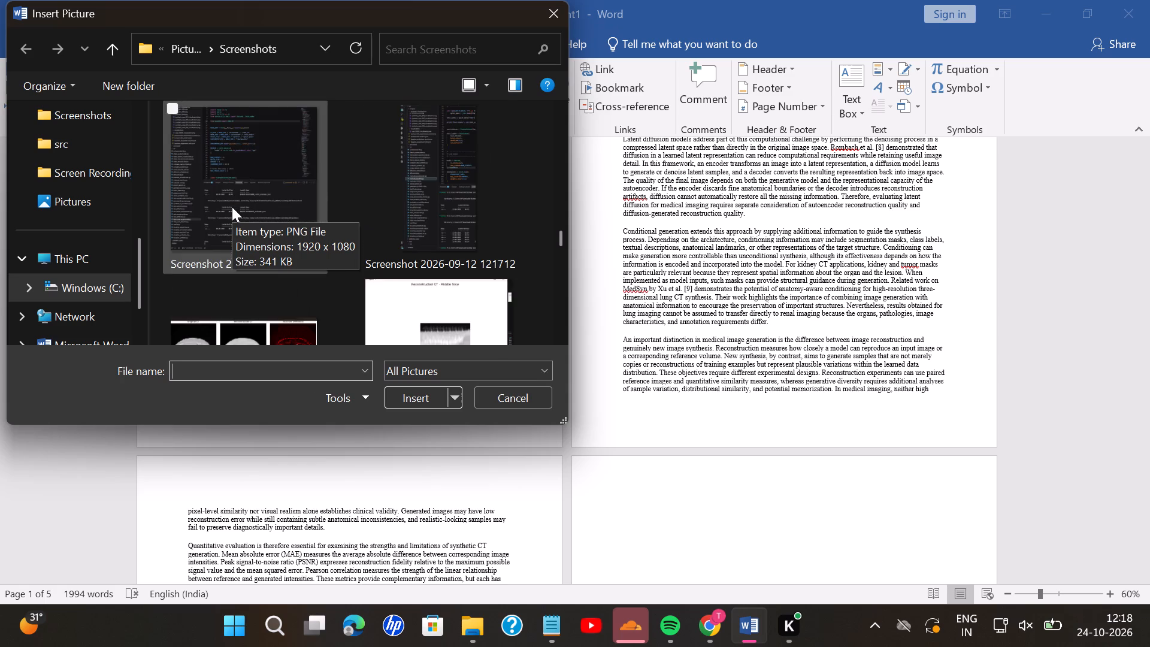
scroll(232, 207, down, 13)
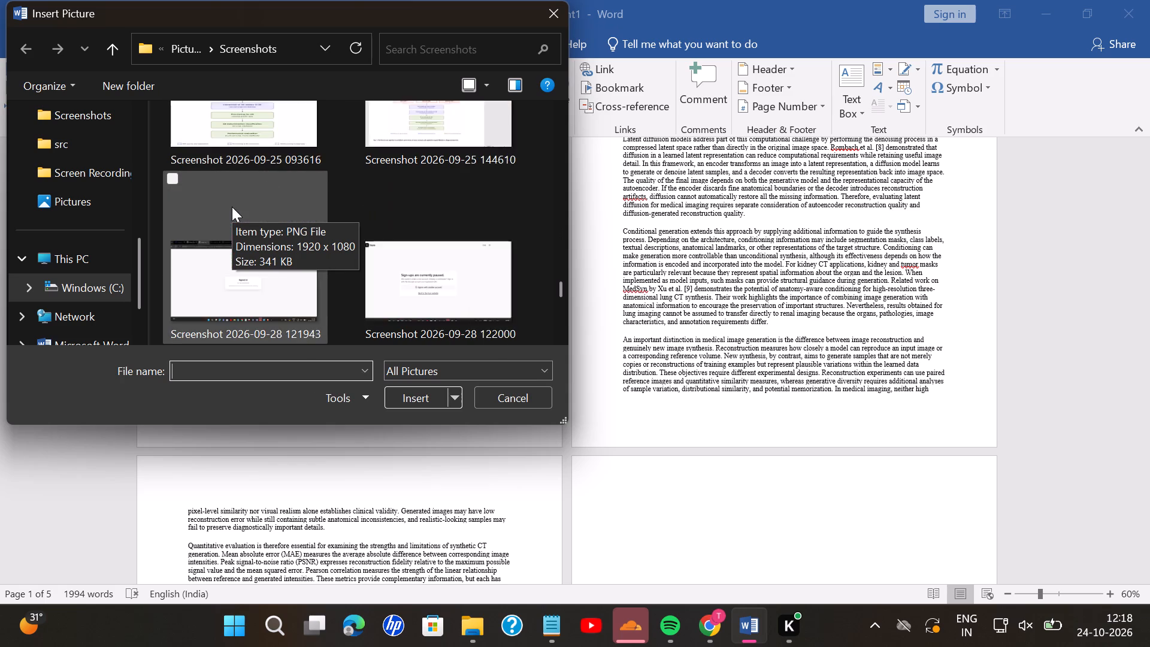
scroll(232, 207, down, 3)
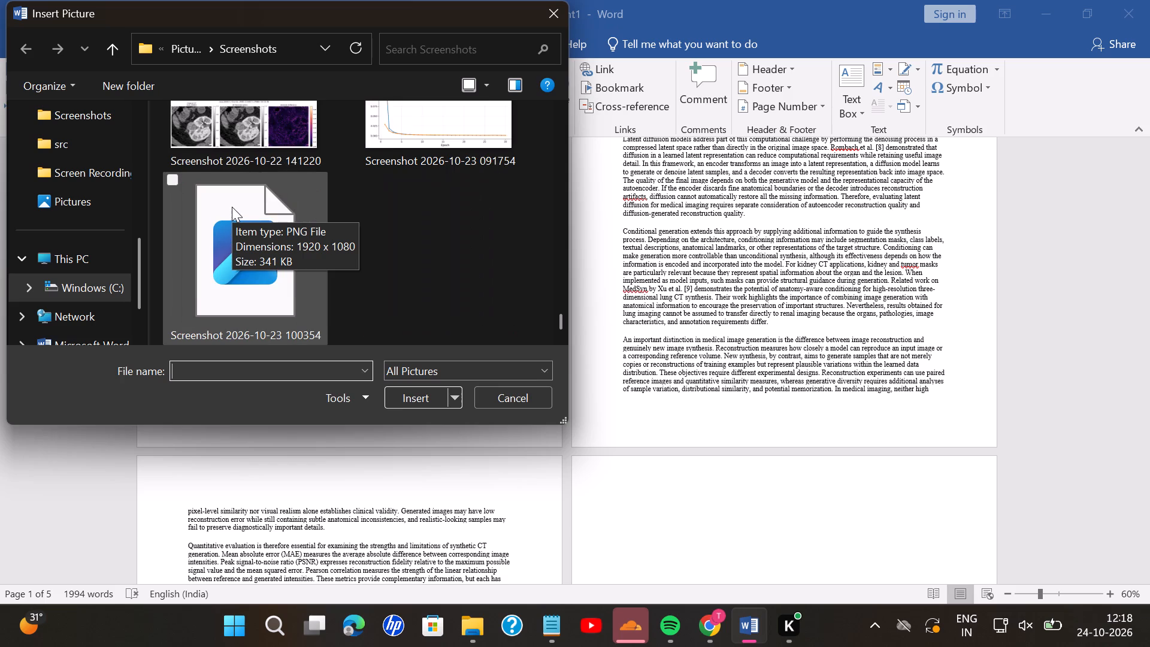
scroll(232, 207, down, 1)
scroll(232, 207, up, 2)
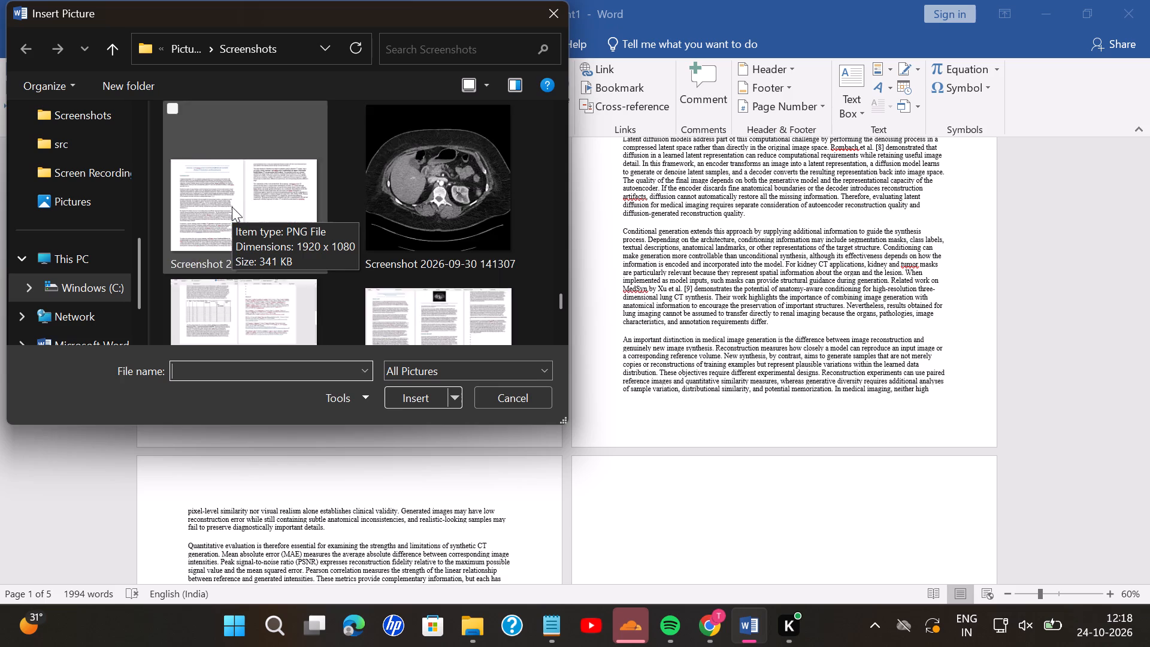
scroll(232, 207, up, 2)
double_click(446, 265)
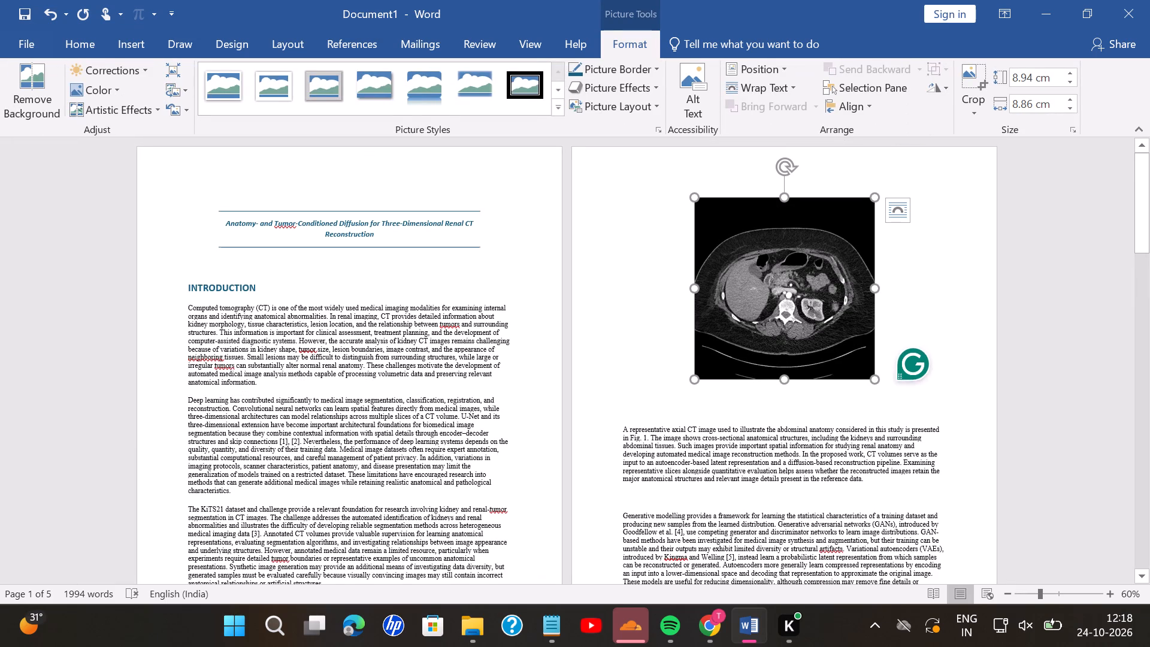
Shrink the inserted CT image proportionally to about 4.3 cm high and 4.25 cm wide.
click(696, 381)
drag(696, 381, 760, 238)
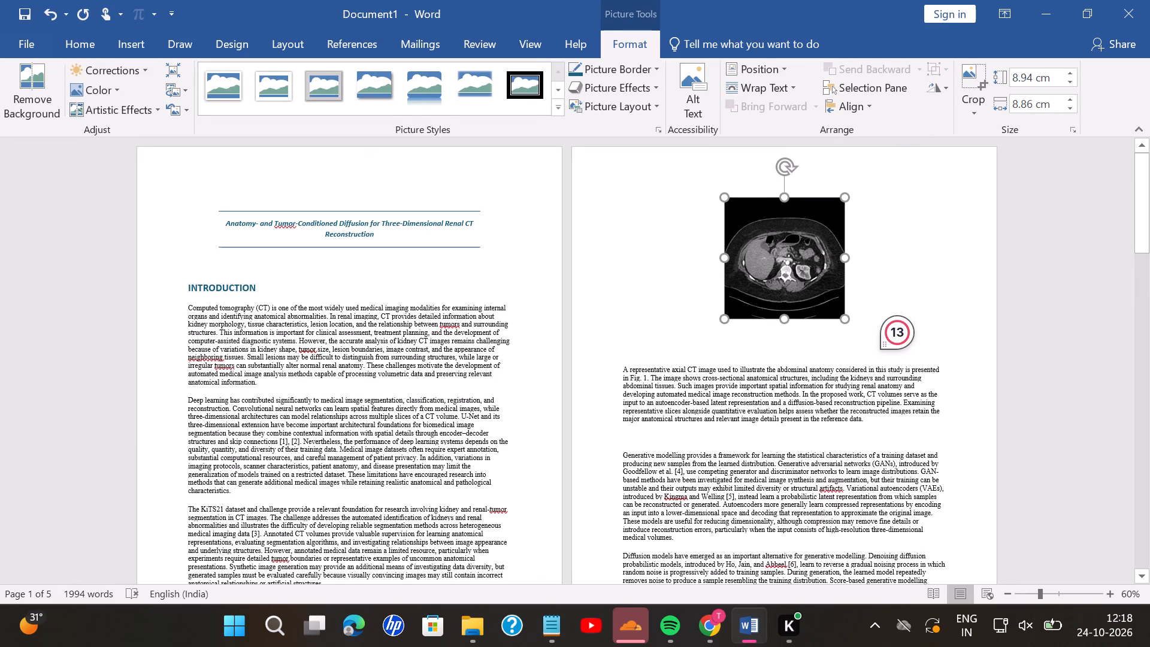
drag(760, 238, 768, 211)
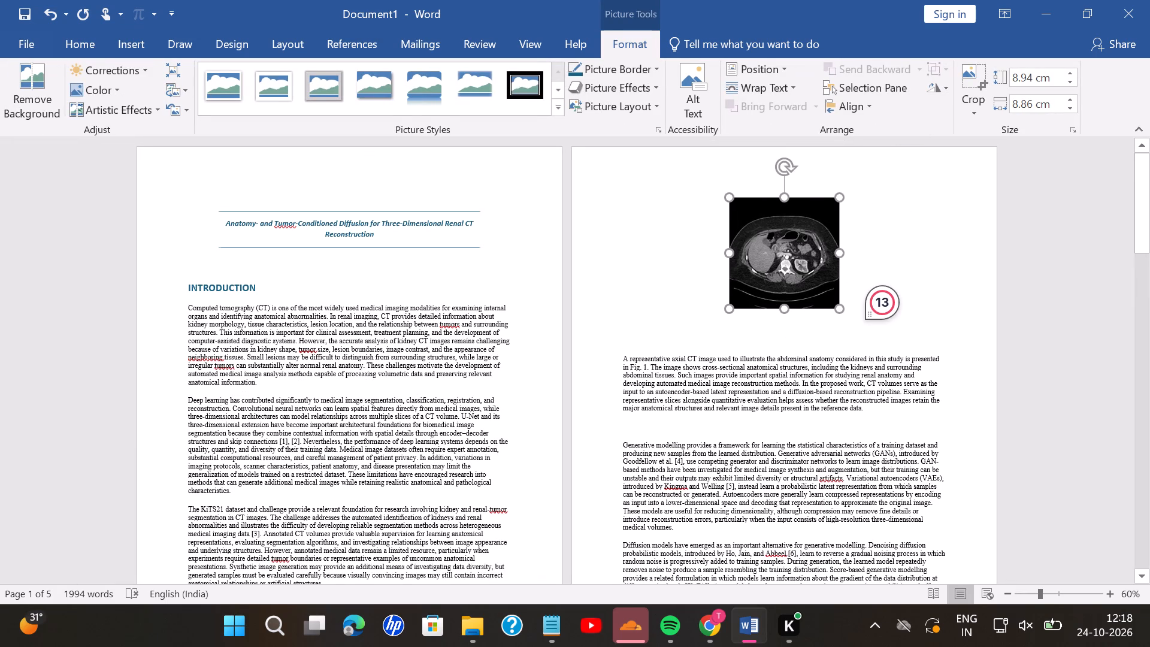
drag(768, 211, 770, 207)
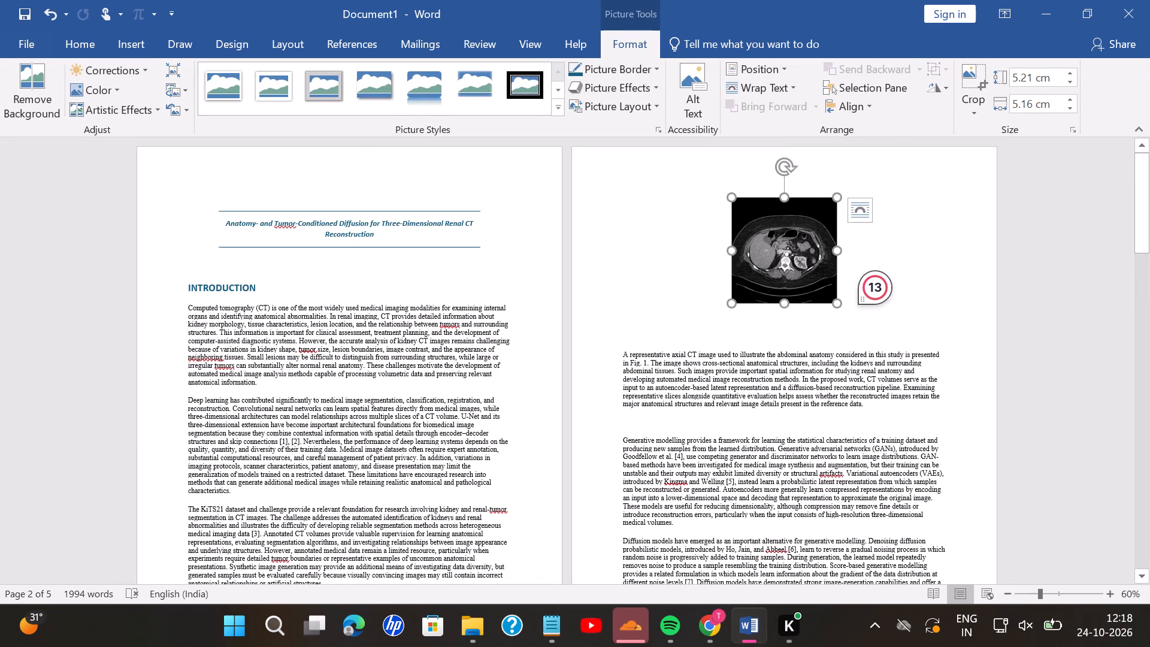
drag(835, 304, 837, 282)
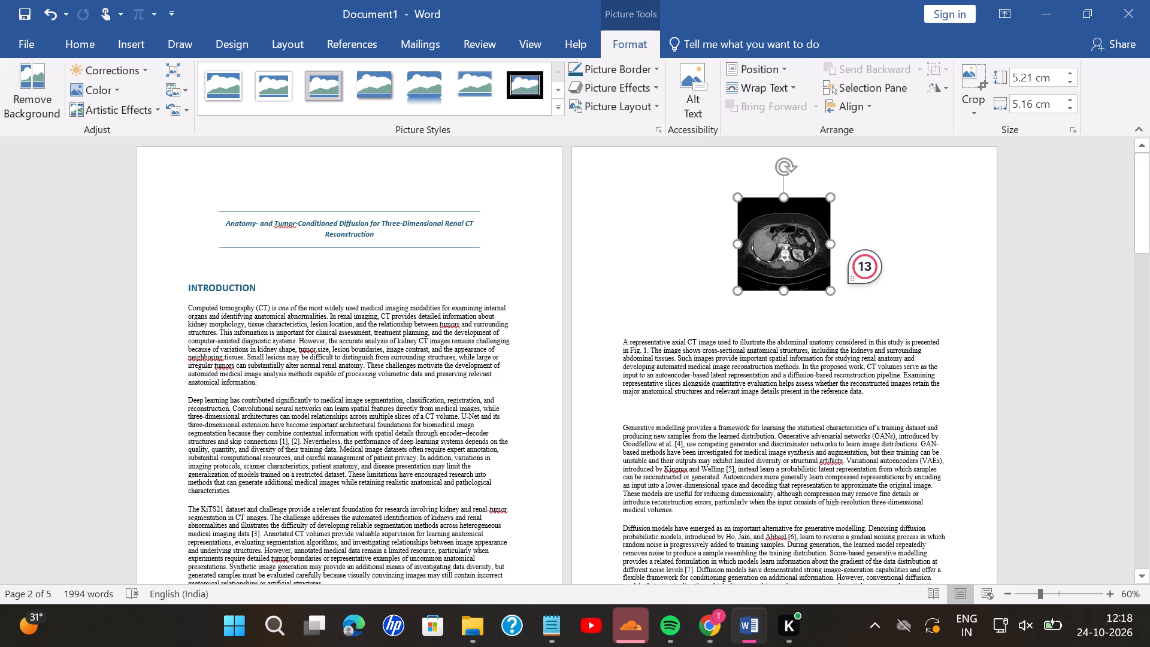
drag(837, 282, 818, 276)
Enlarge the CT image proportionally to about 5.49 cm high and 5.44 cm wide.
scroll(774, 418, up, 1)
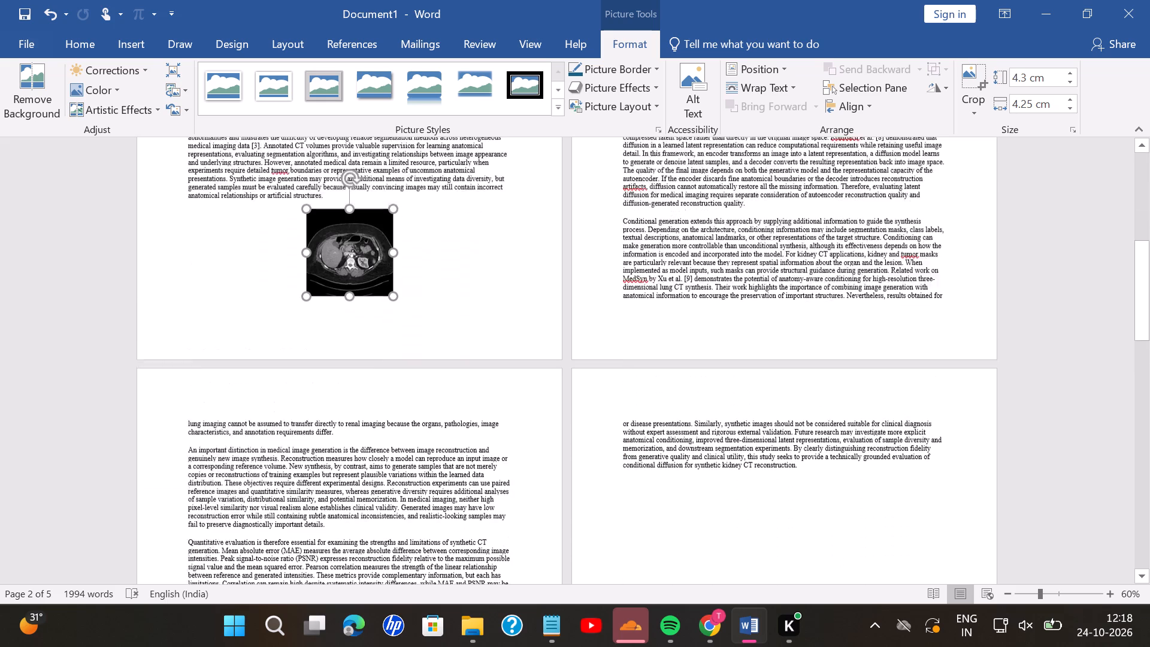
scroll(774, 418, up, 2)
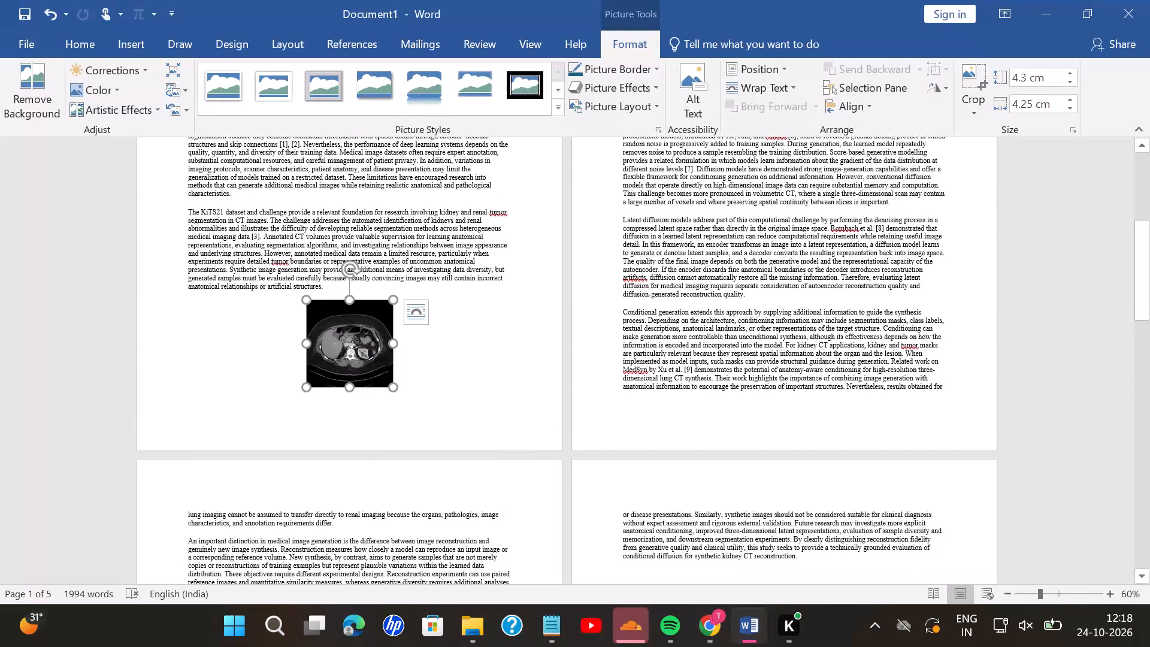
scroll(306, 401, up, 1)
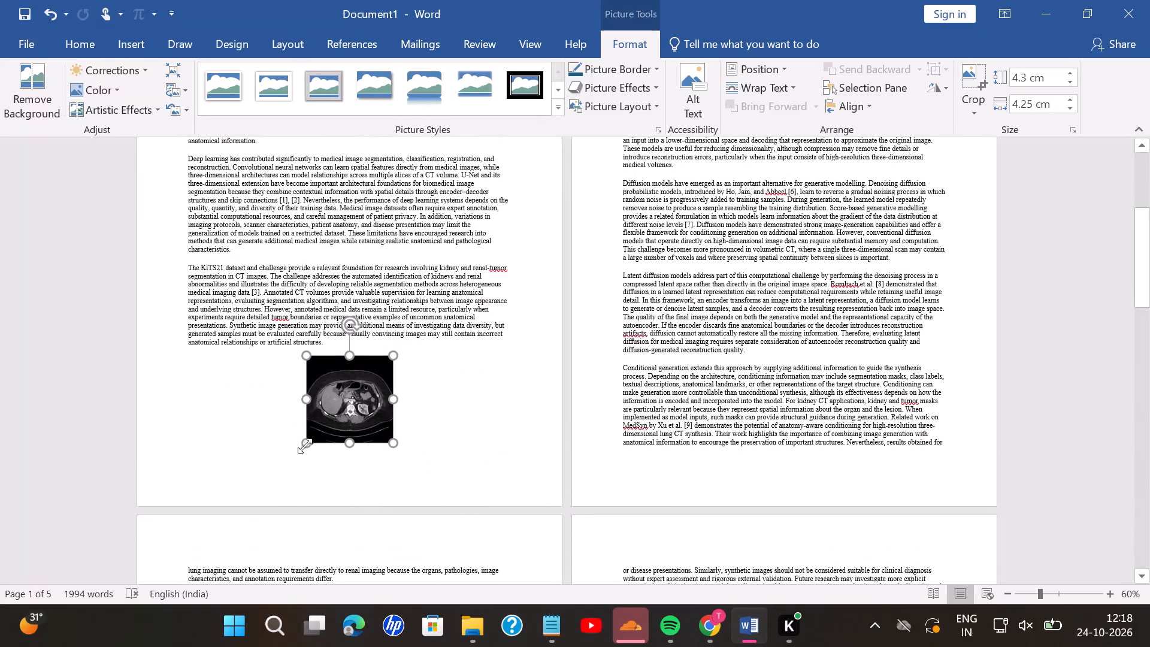
drag(305, 446, 291, 467)
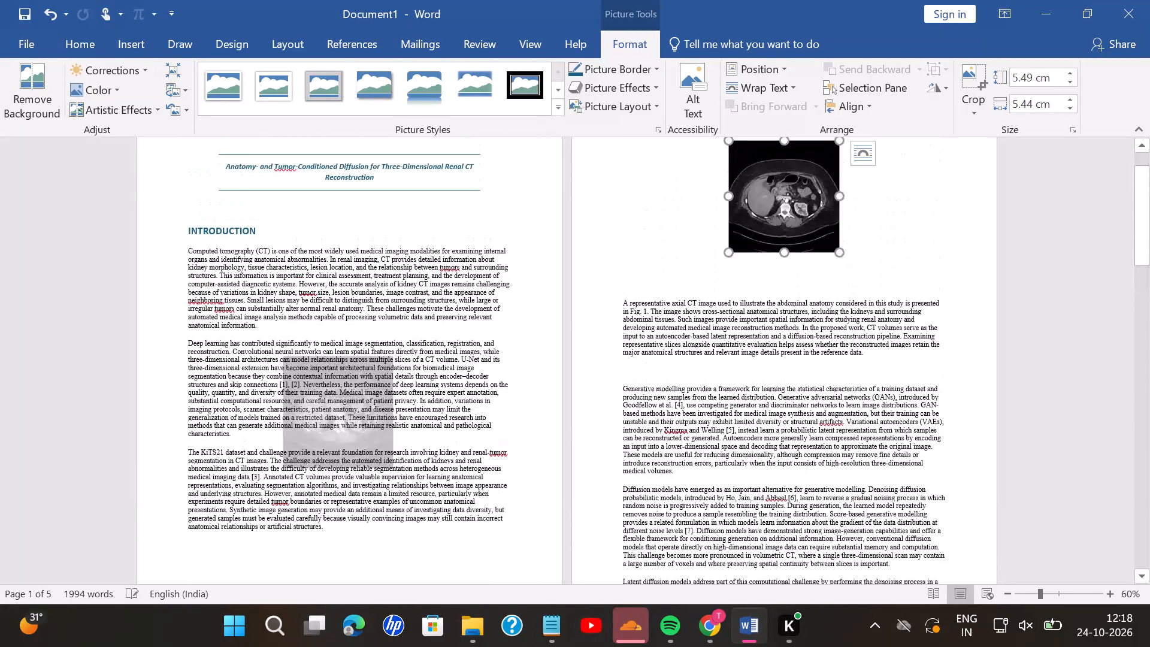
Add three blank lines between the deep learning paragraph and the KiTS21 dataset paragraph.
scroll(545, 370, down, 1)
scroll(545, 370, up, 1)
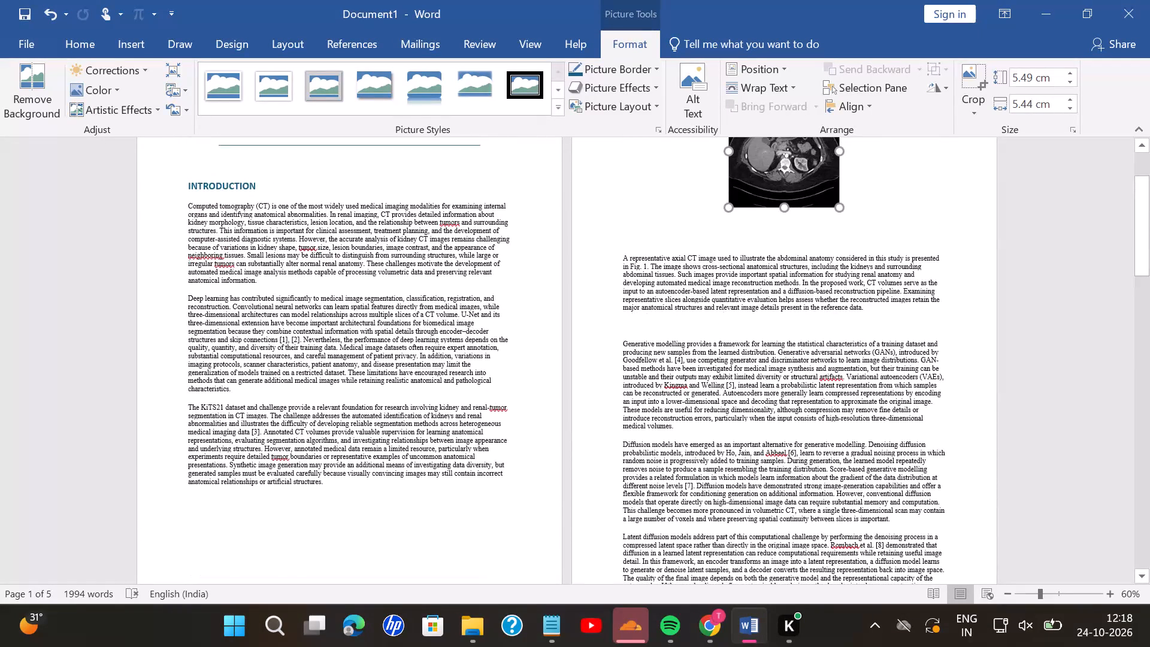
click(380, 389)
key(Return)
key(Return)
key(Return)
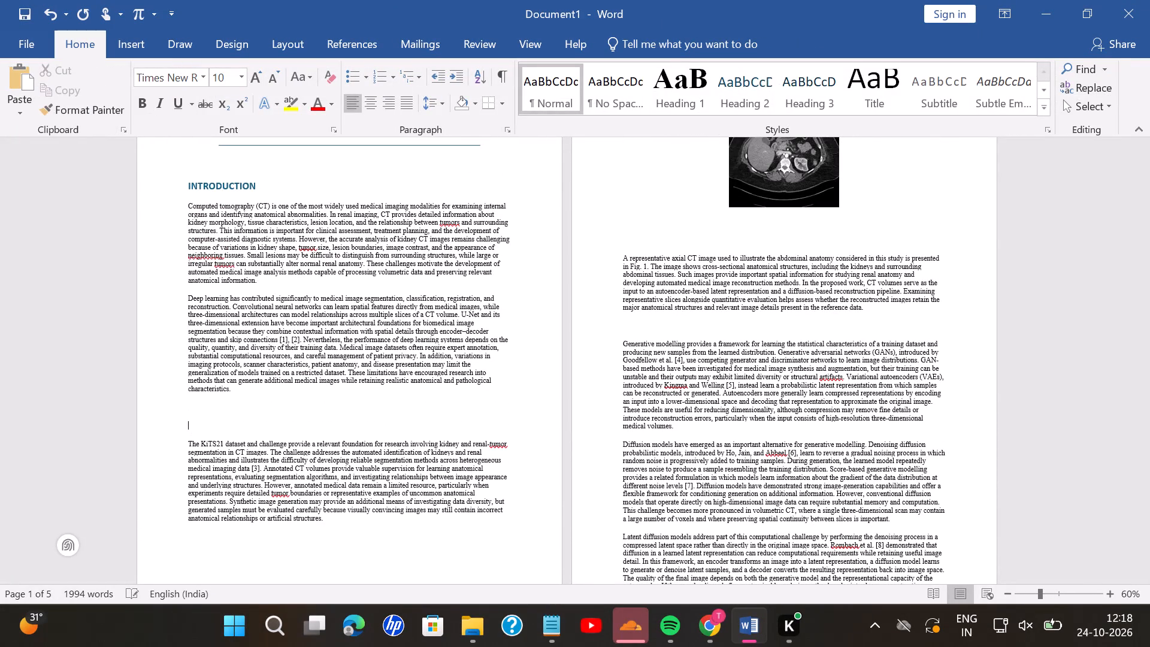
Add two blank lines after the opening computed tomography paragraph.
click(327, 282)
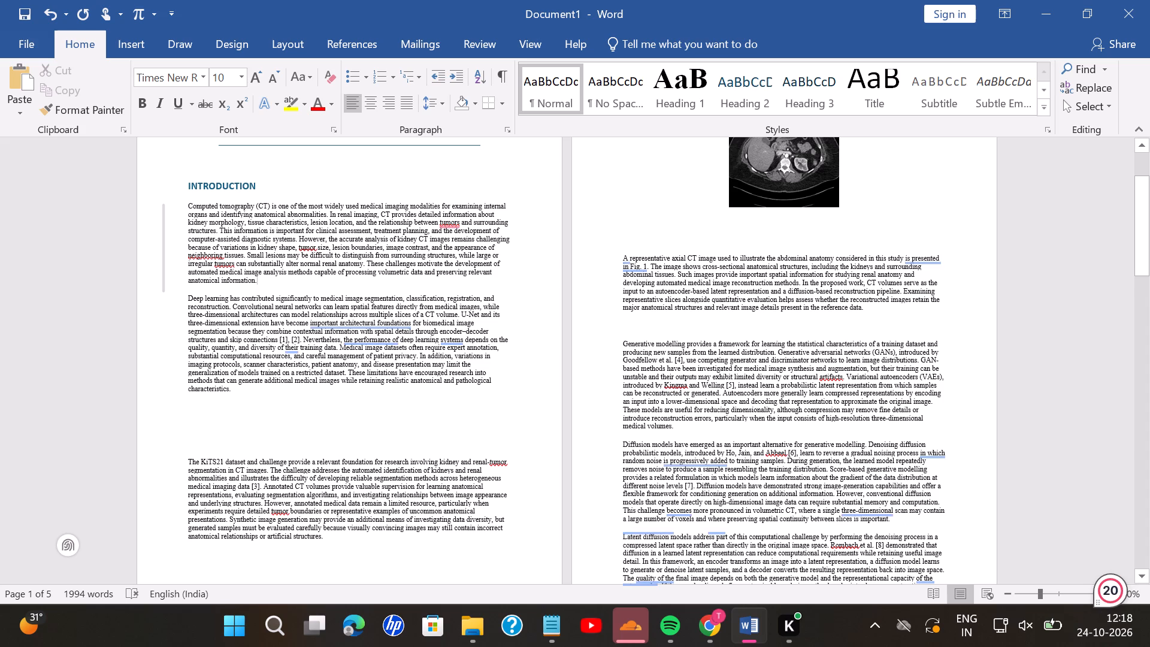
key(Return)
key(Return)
Add one blank line between the INTRODUCTION heading and the opening computed tomography paragraph.
scroll(327, 282, down, 1)
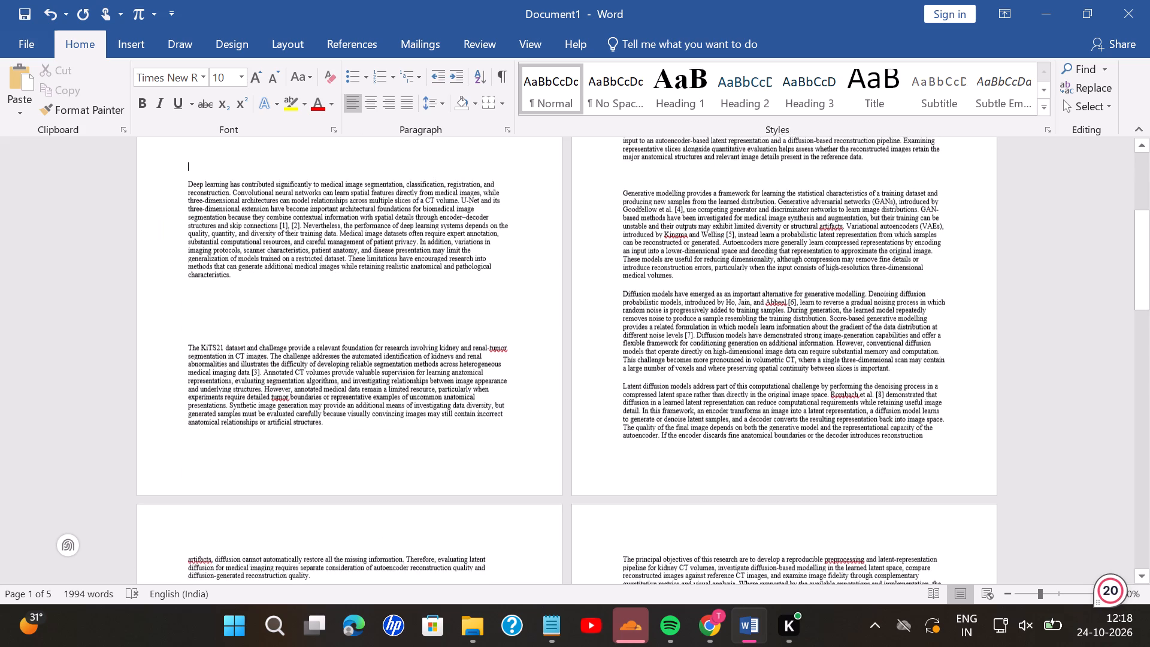
scroll(327, 282, down, 1)
scroll(581, 369, up, 2)
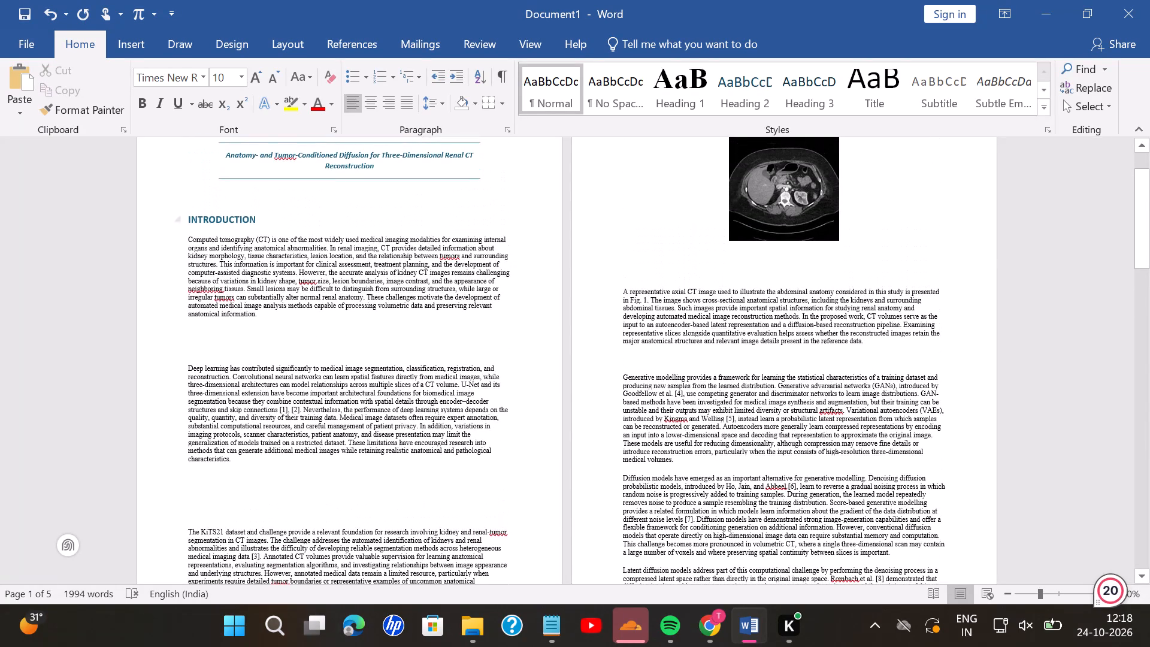
click(216, 228)
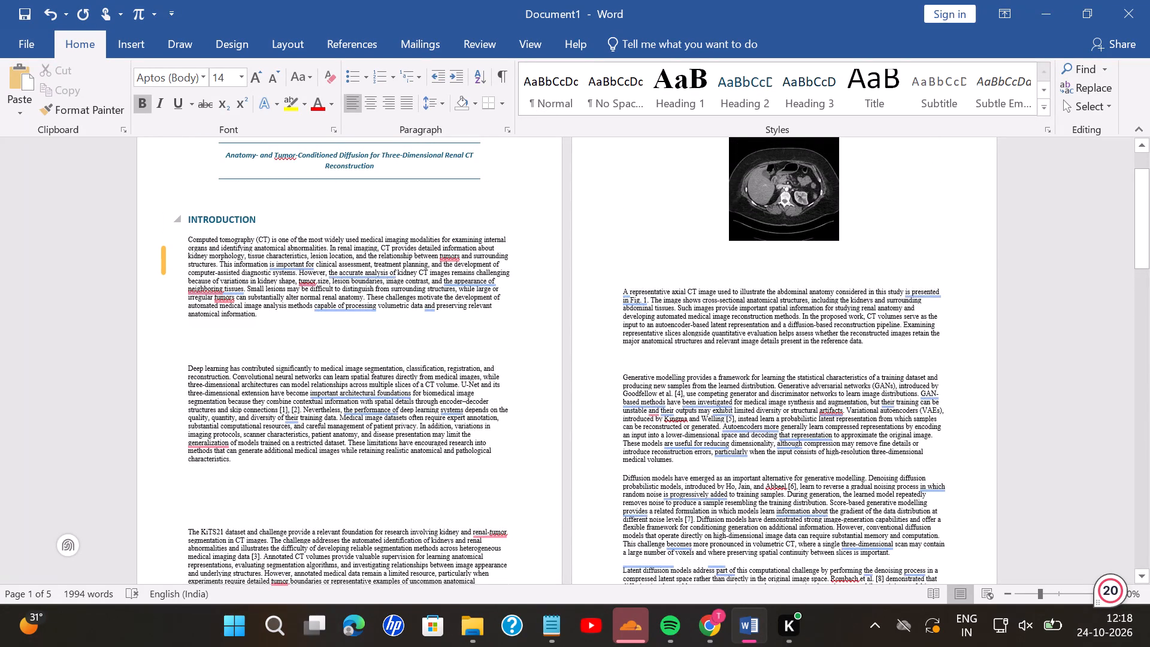
click(272, 219)
key(Return)
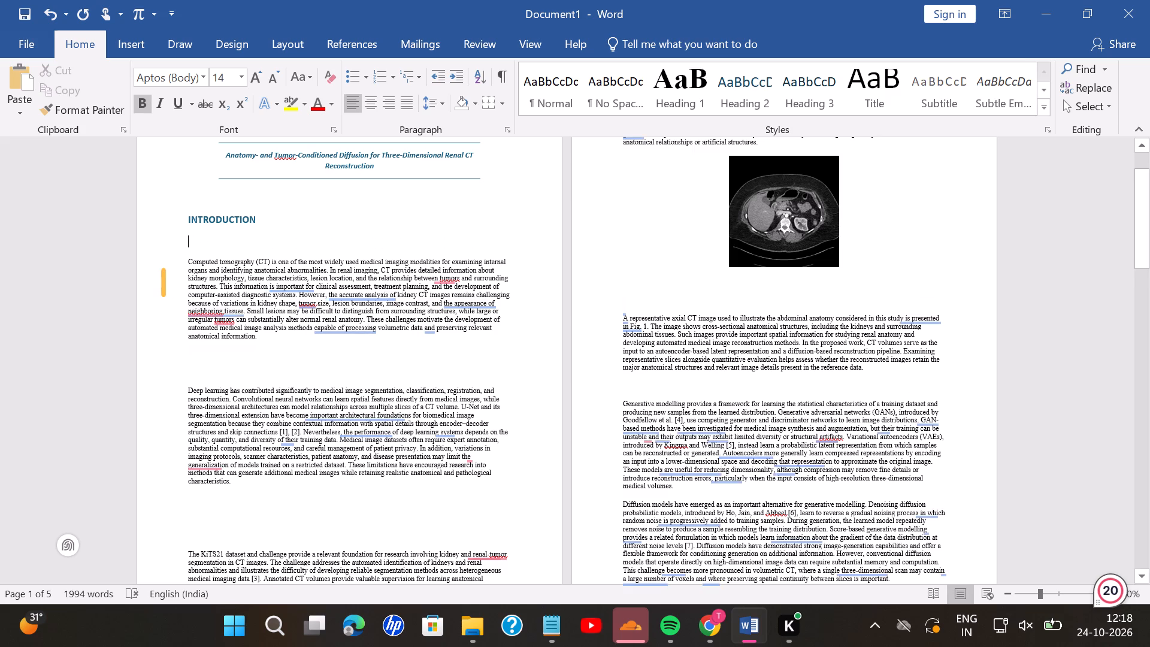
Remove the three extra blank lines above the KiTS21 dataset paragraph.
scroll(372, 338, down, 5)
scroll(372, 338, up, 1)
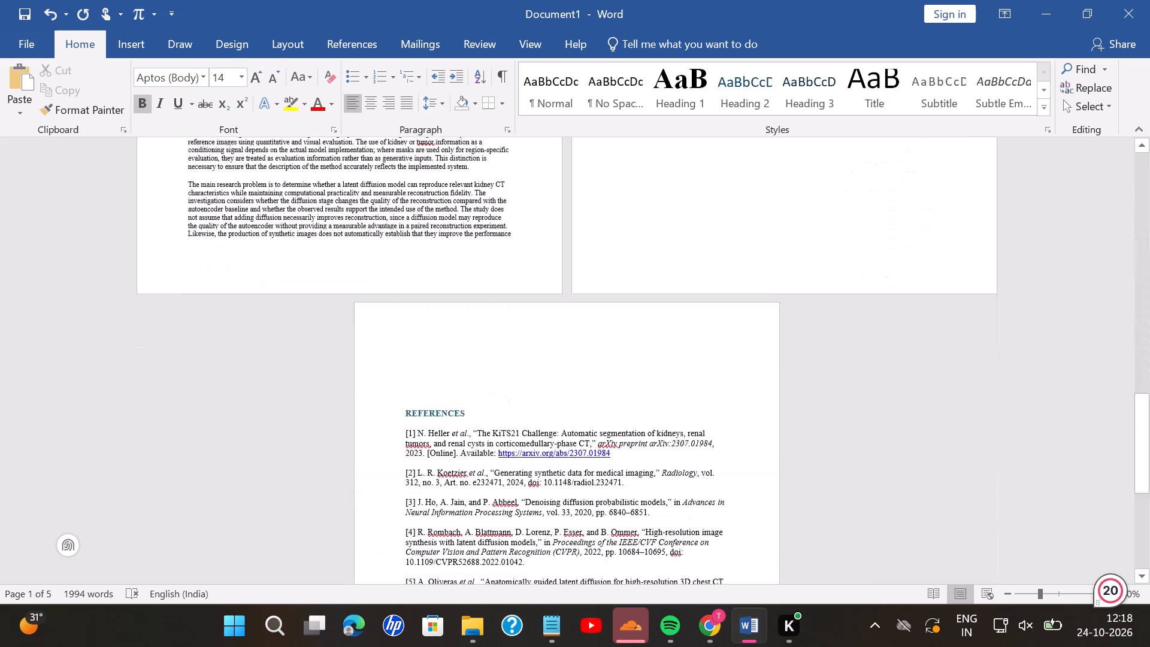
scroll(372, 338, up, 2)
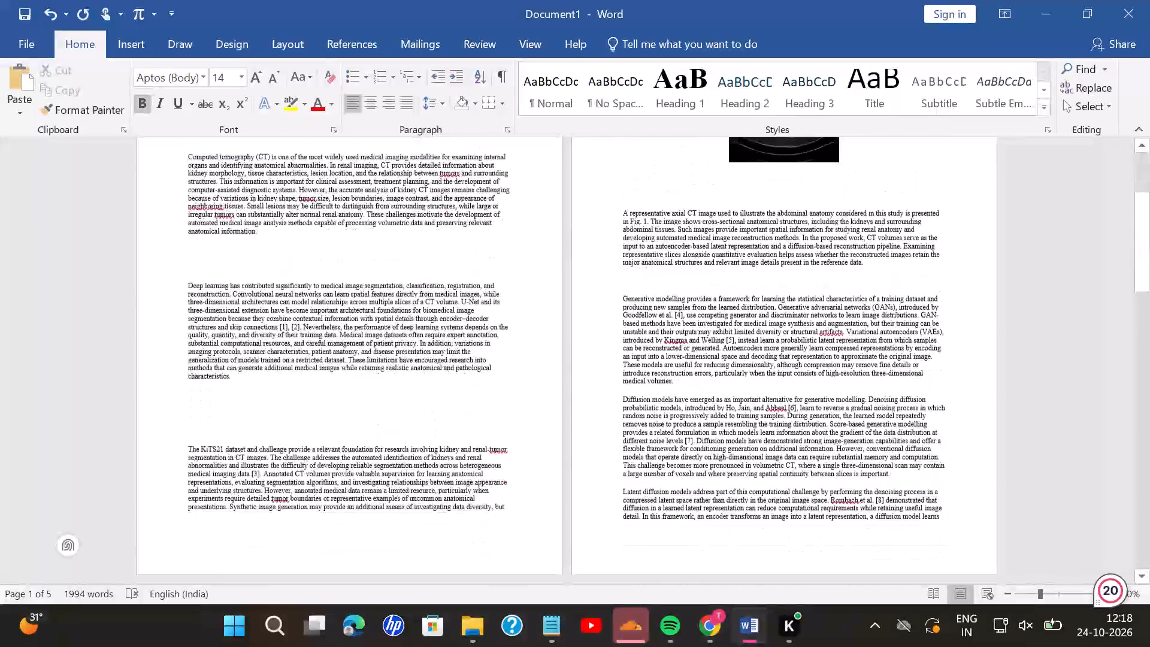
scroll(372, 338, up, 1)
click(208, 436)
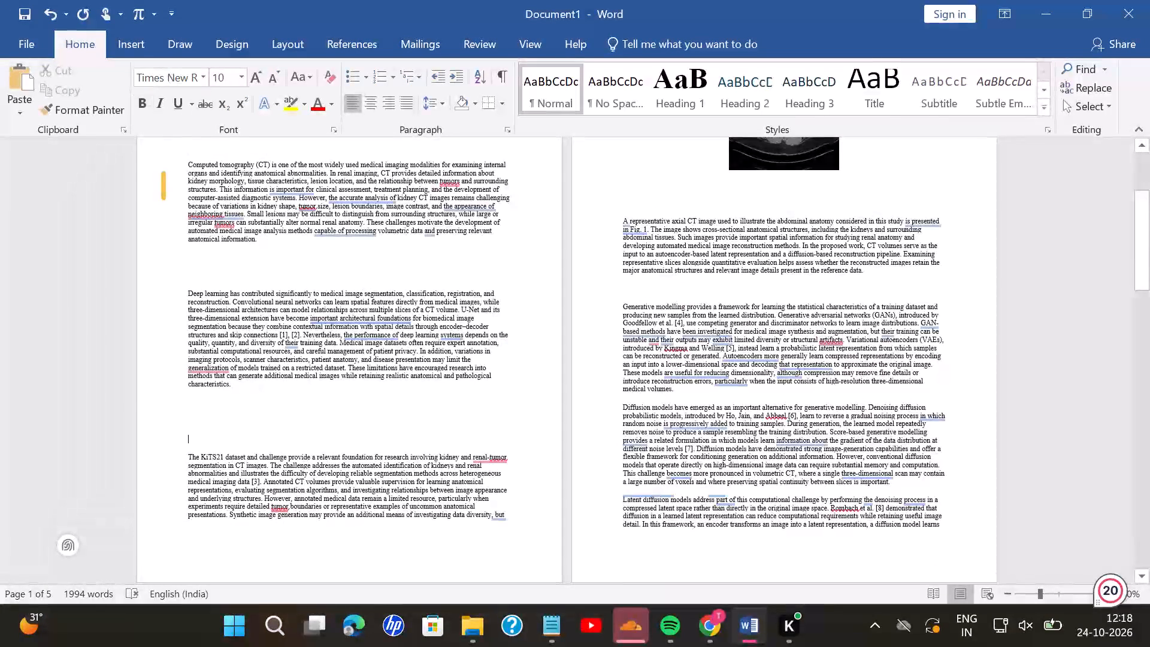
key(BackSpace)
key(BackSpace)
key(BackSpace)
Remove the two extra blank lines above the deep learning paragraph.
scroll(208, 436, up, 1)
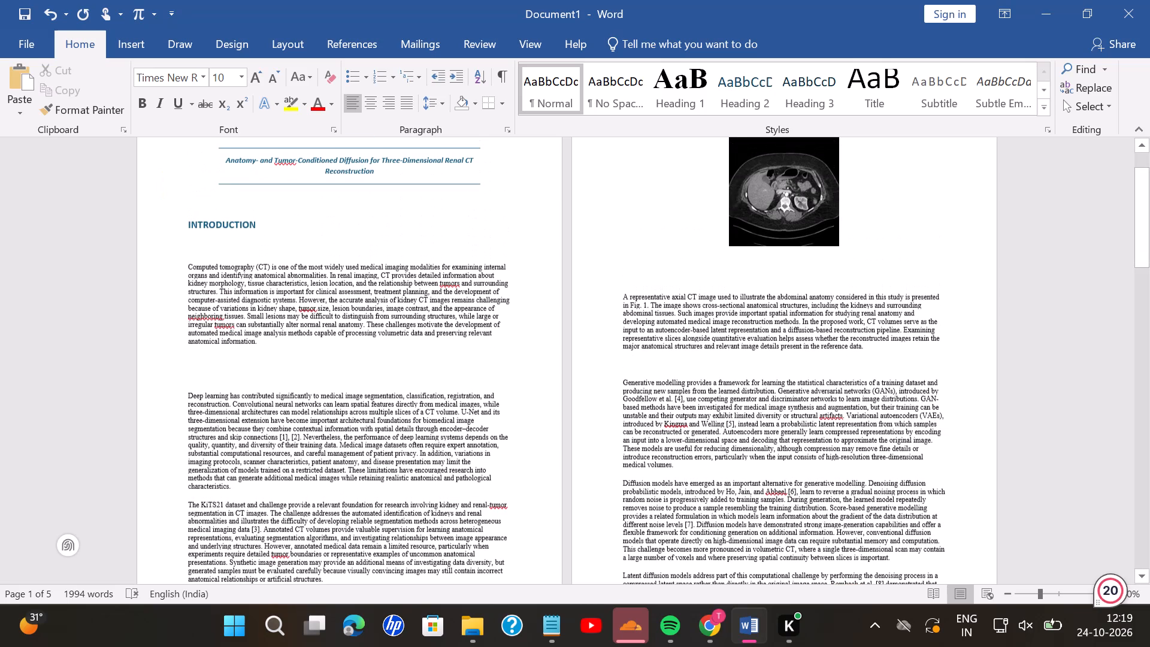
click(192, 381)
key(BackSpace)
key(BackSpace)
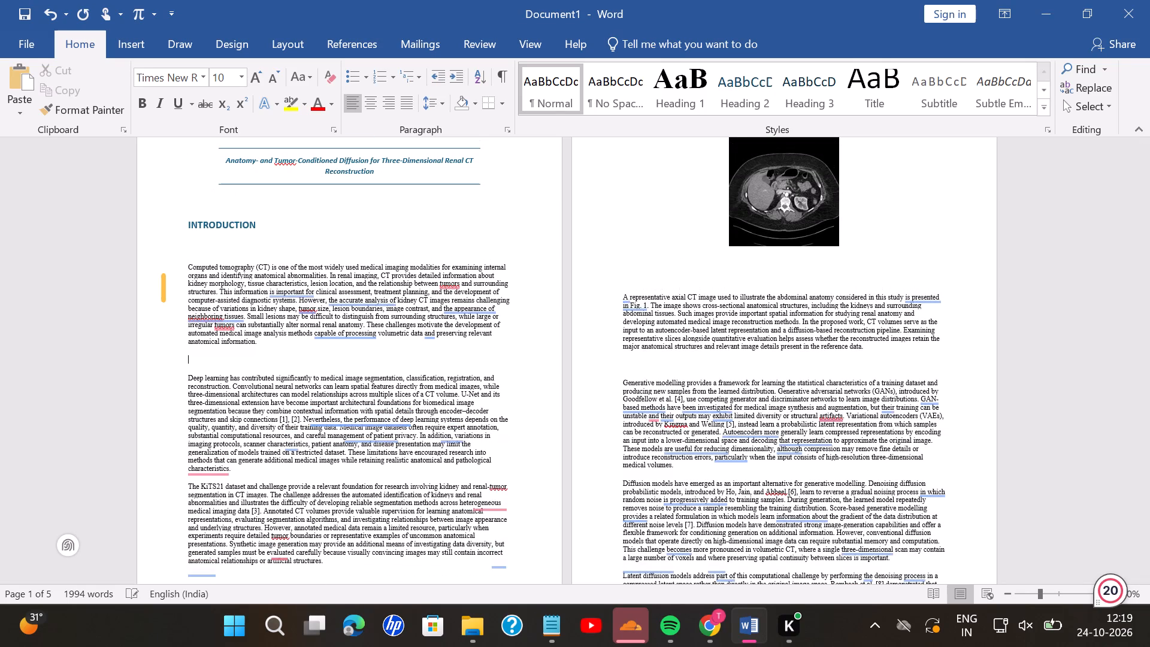
Remove the extra blank line above the paragraph beginning "Generative modelling".
scroll(192, 381, down, 1)
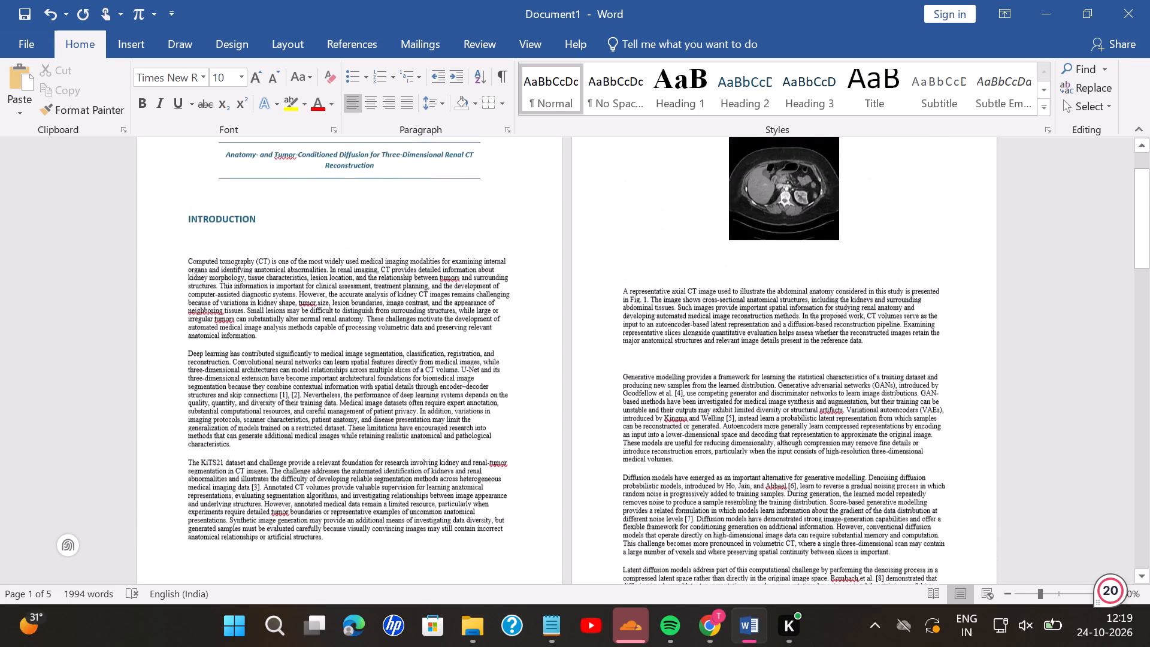
scroll(192, 381, down, 1)
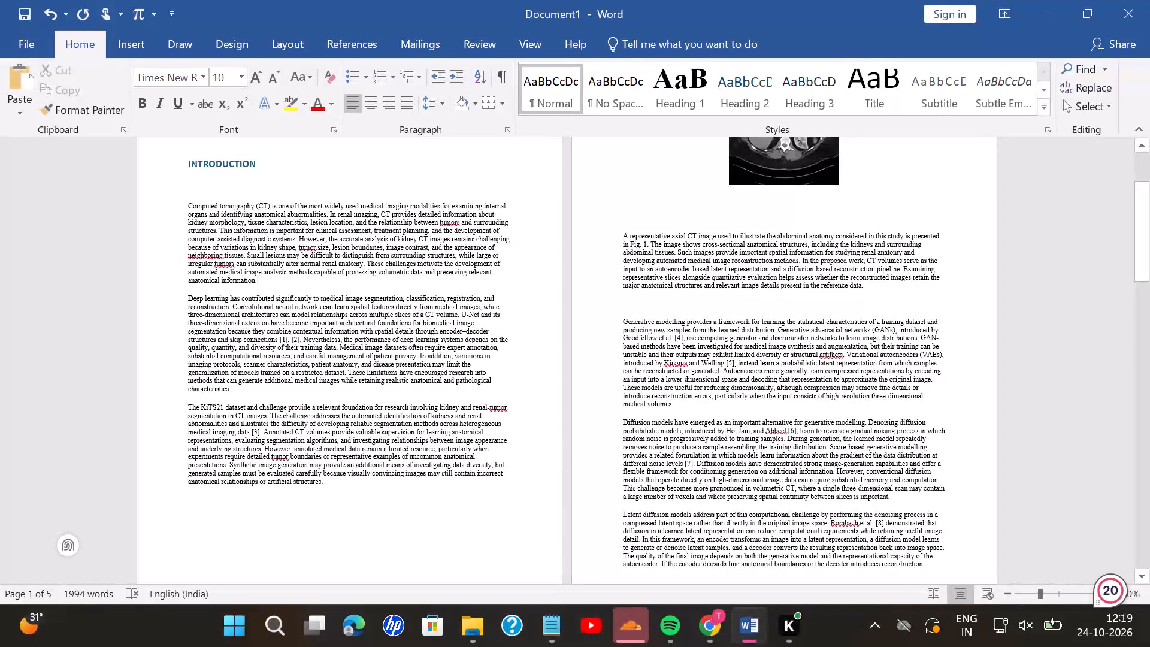
click(625, 320)
key(BackSpace)
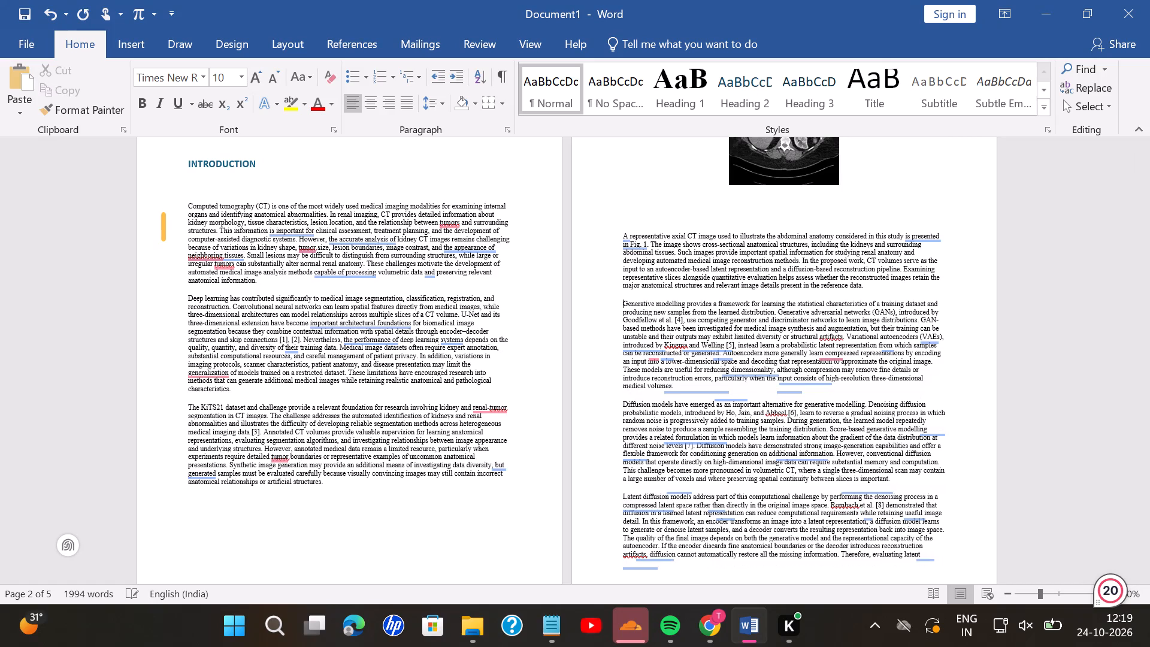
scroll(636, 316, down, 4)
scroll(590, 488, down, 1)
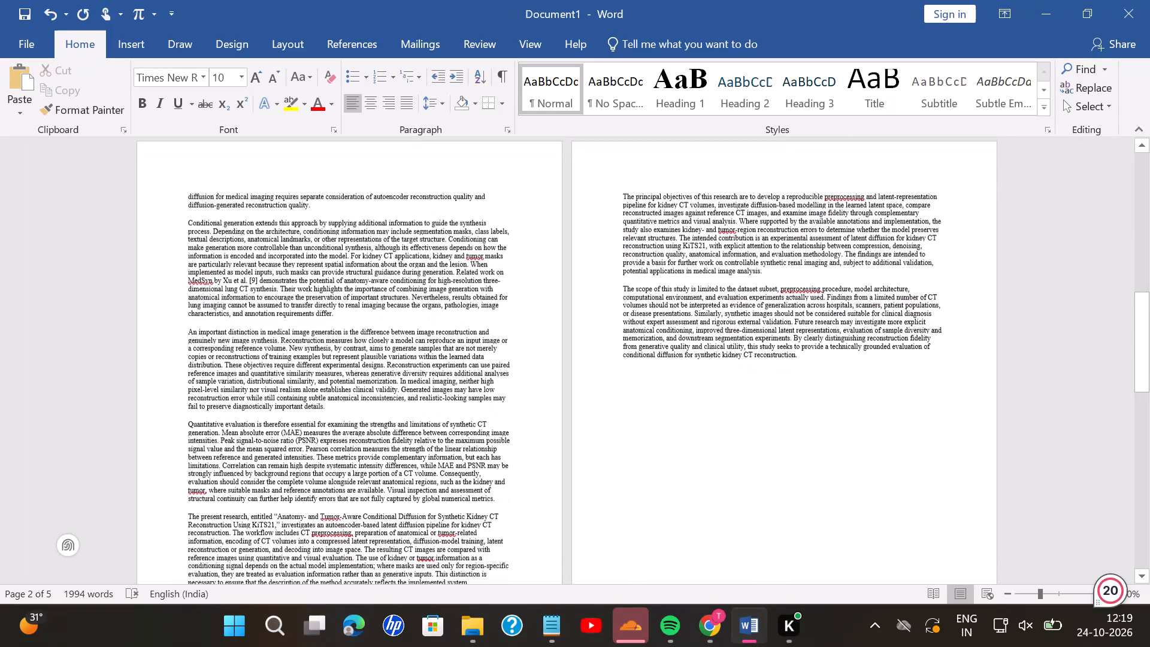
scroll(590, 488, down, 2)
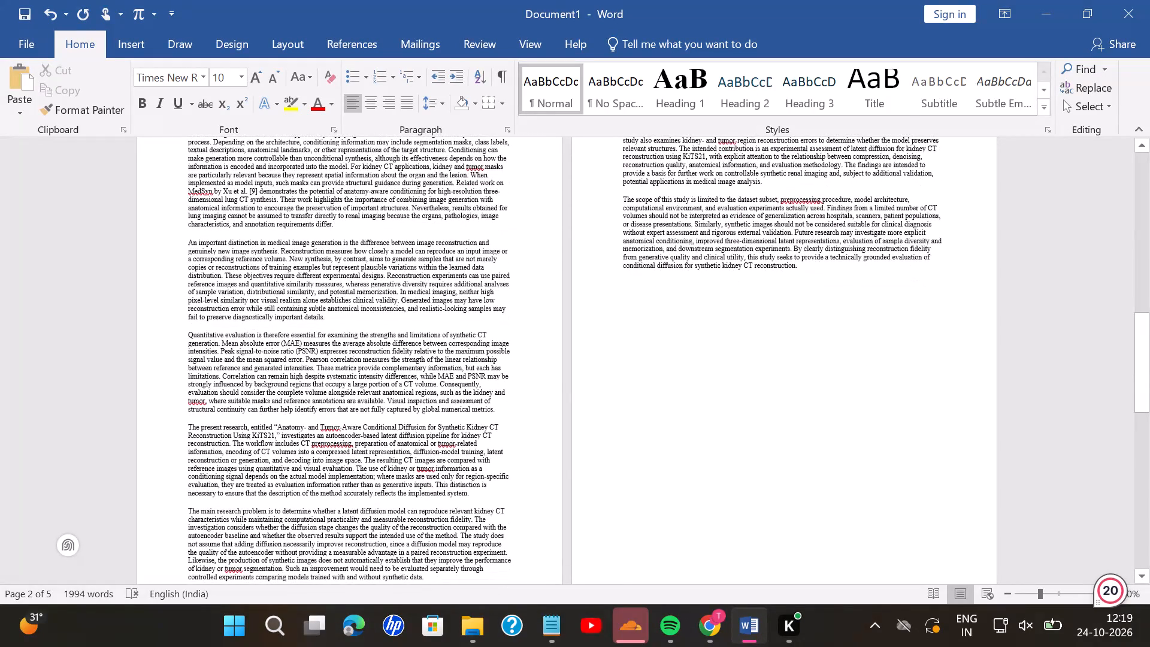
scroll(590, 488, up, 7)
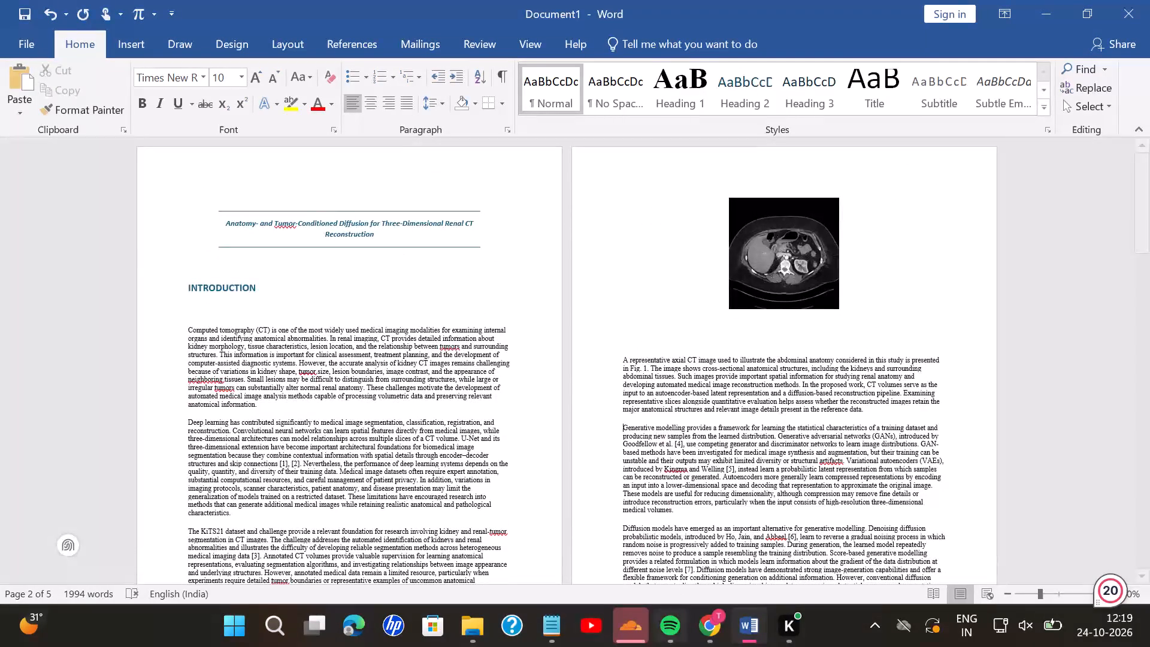
Redo the blank lines between the CT image and the Fig. 1 paragraph, making an empty centred line directly below the image.
click(625, 357)
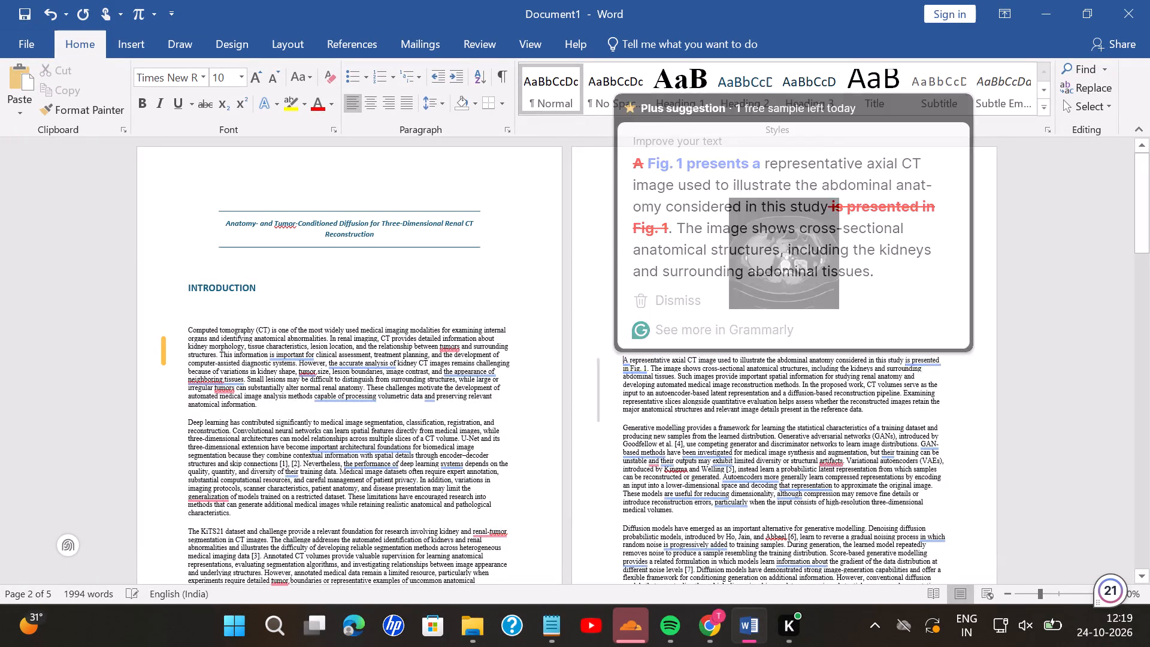
key(BackSpace)
key(BackSpace)
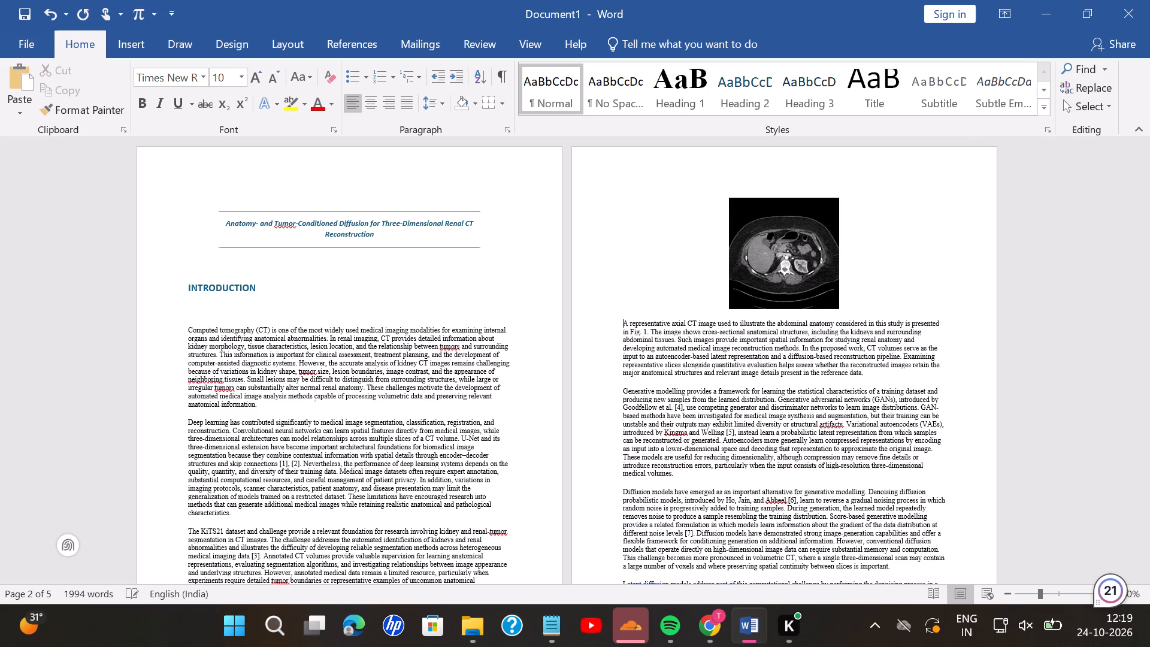
key(backslash)
key(BackSpace)
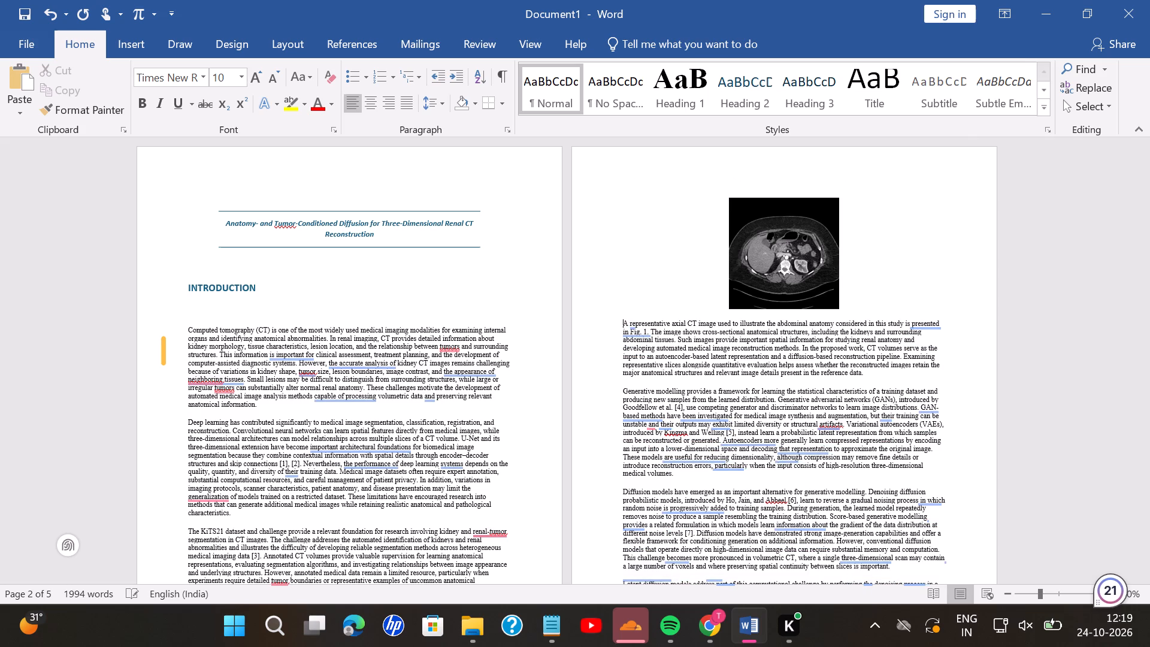
key(Return)
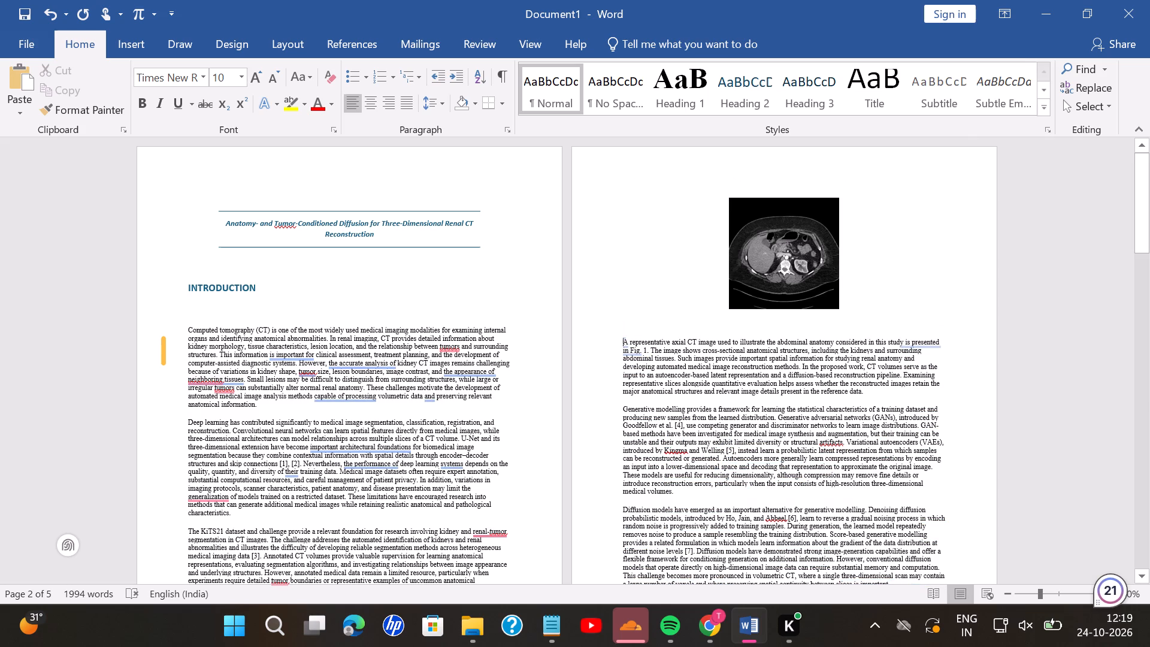
click(702, 317)
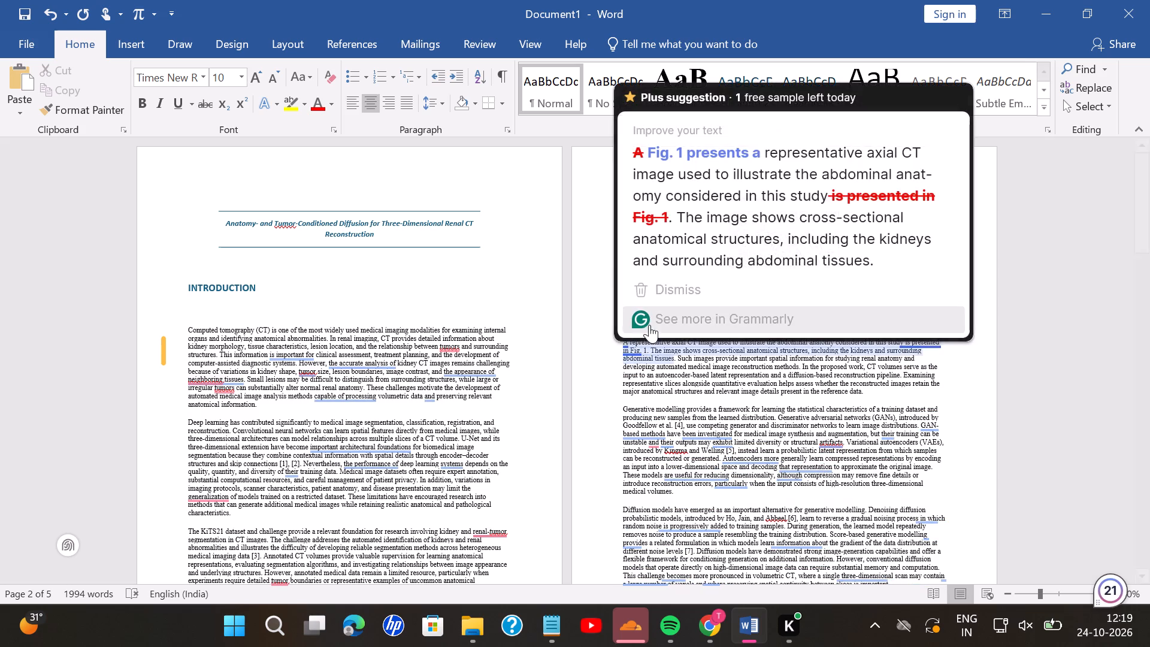
click(661, 404)
click(860, 309)
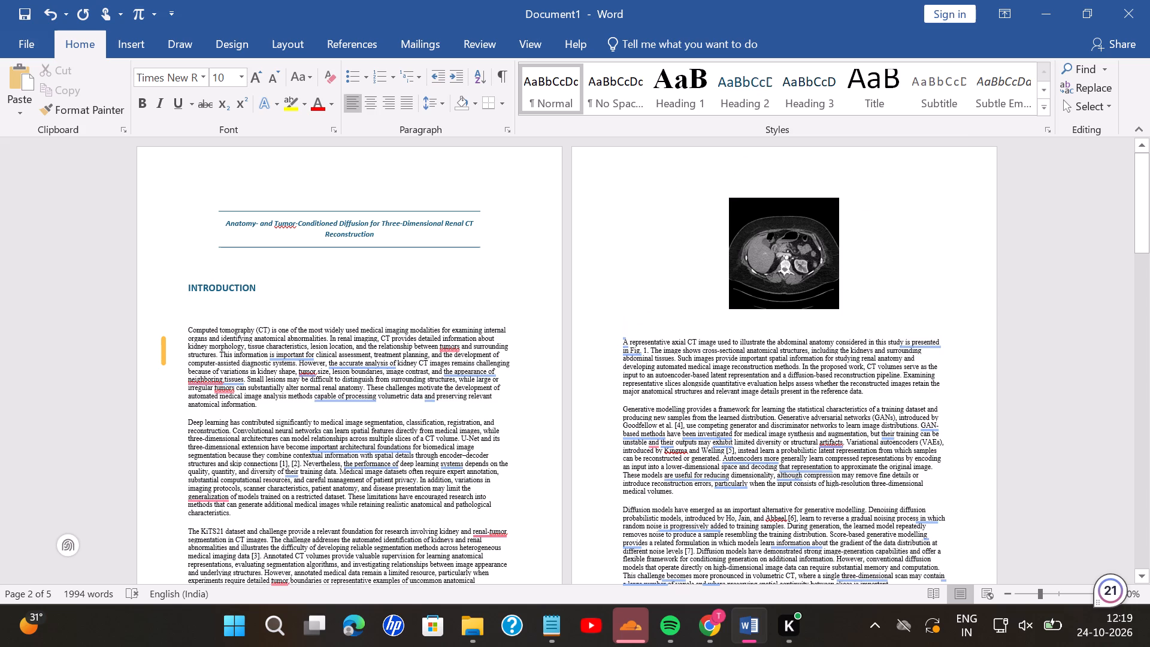
key(Return)
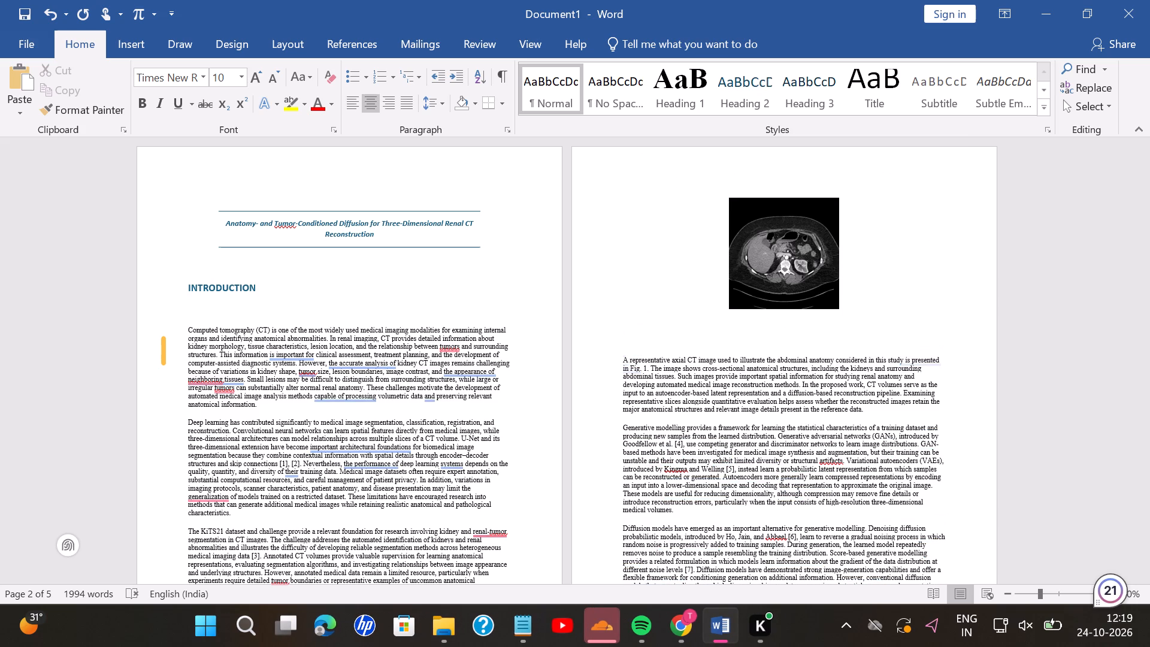
Copy the Fig. 1 figure caption from the ChatGPT conversation in Chrome and paste it into Word directly below the CT image.
click(684, 640)
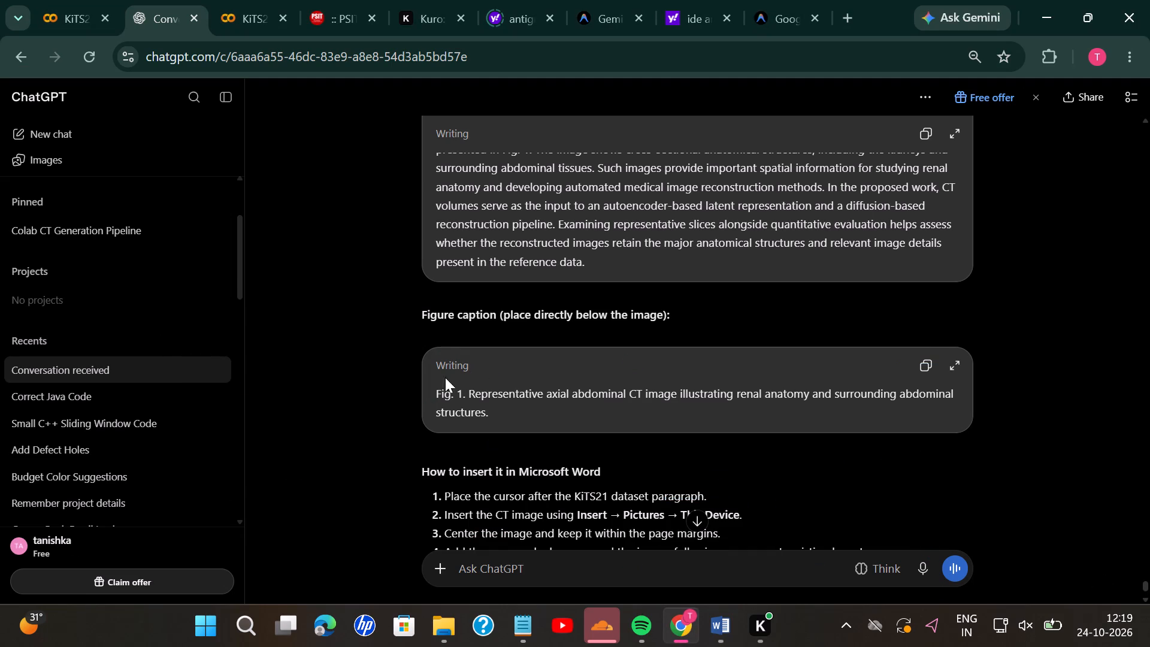
click(930, 377)
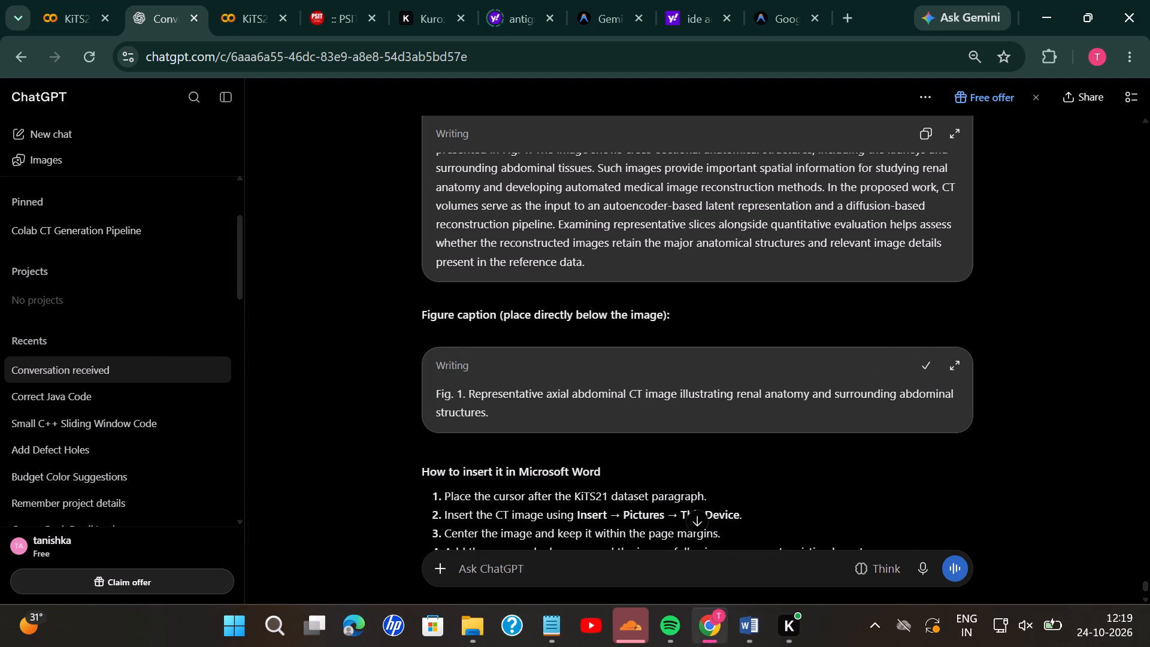
click(749, 629)
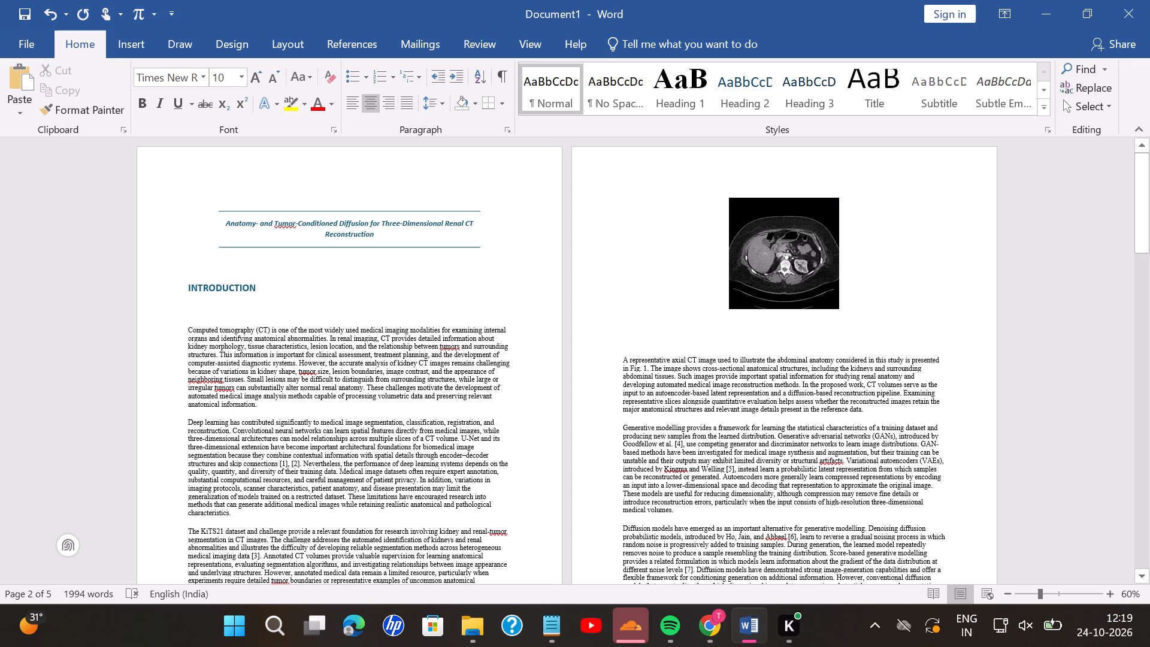
key(ctrl+v)
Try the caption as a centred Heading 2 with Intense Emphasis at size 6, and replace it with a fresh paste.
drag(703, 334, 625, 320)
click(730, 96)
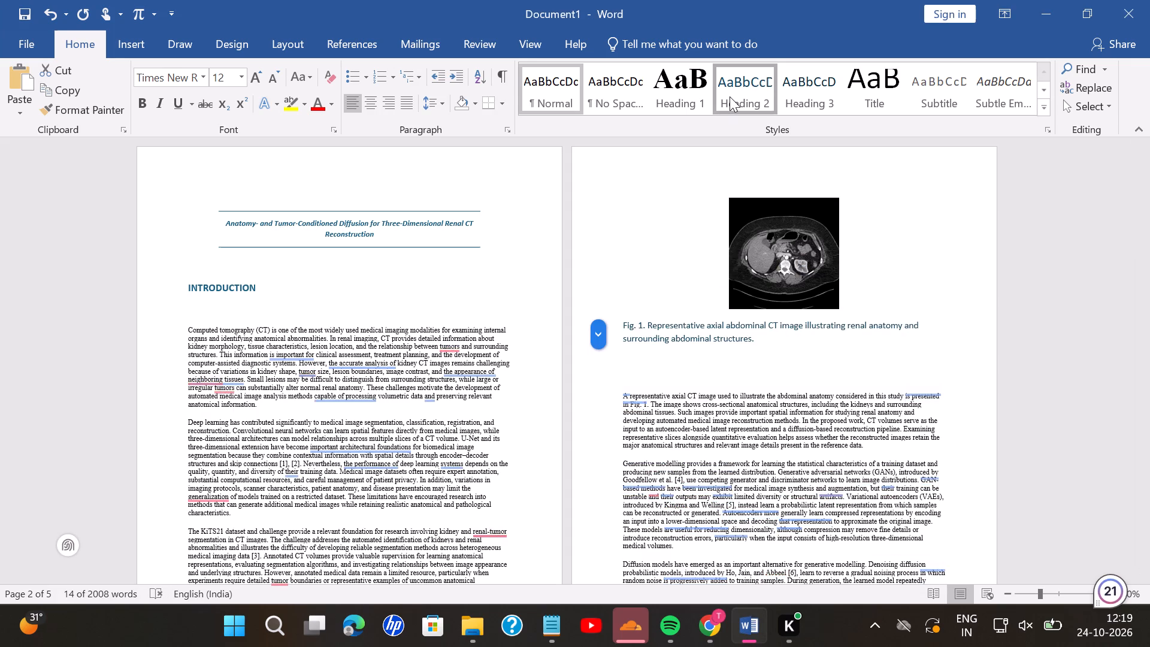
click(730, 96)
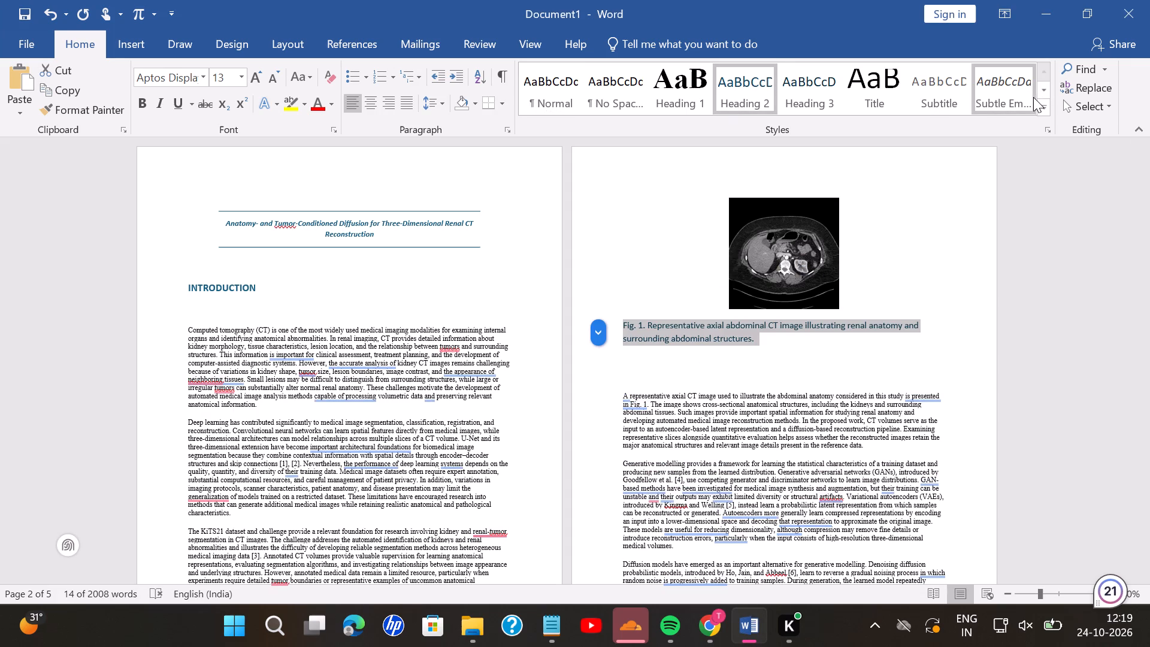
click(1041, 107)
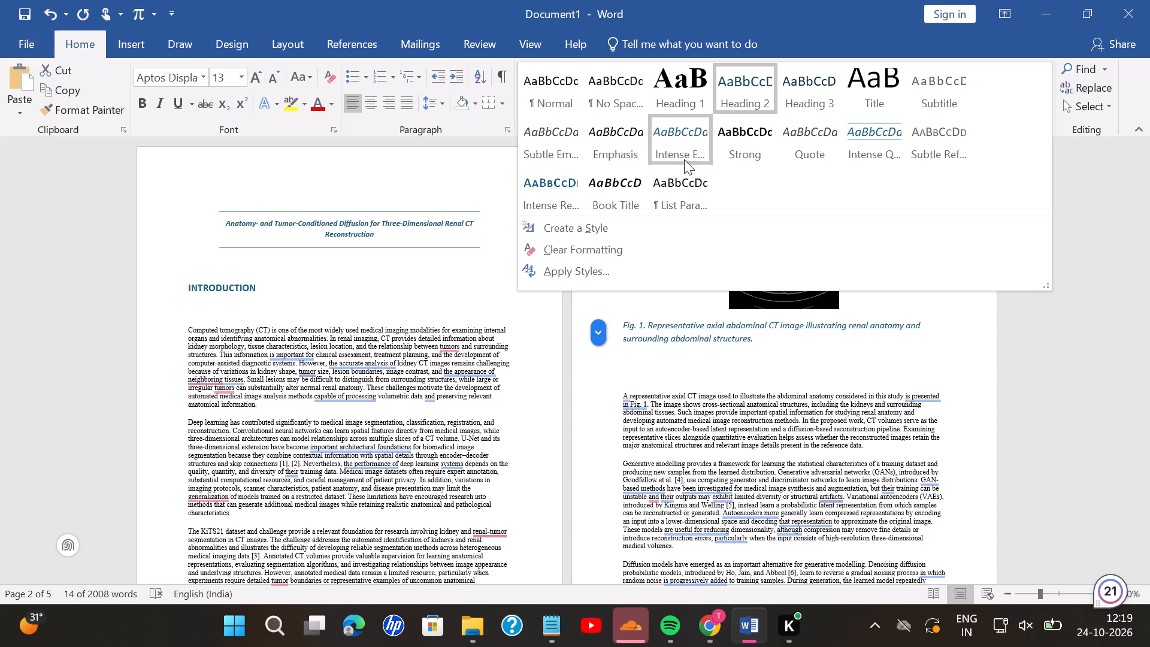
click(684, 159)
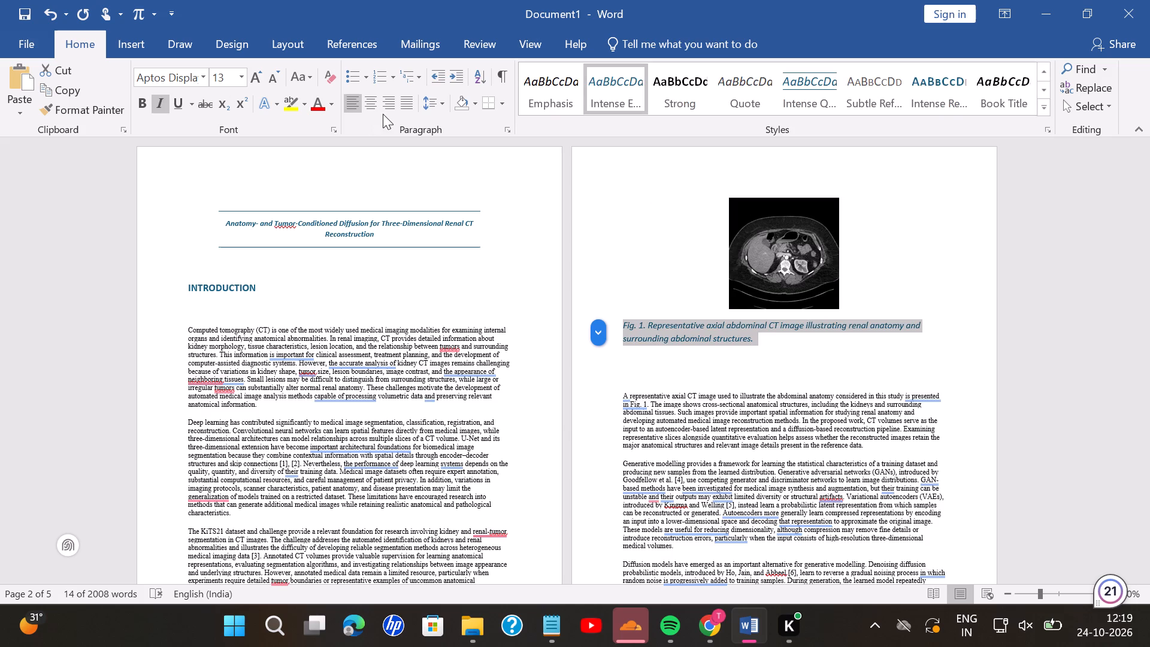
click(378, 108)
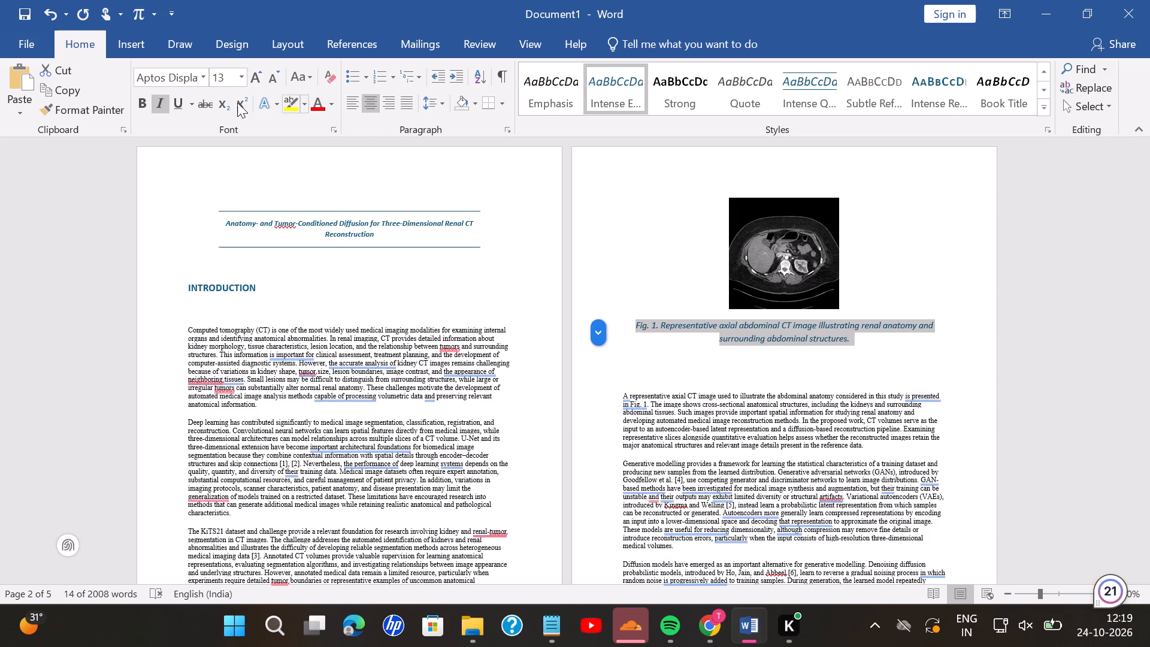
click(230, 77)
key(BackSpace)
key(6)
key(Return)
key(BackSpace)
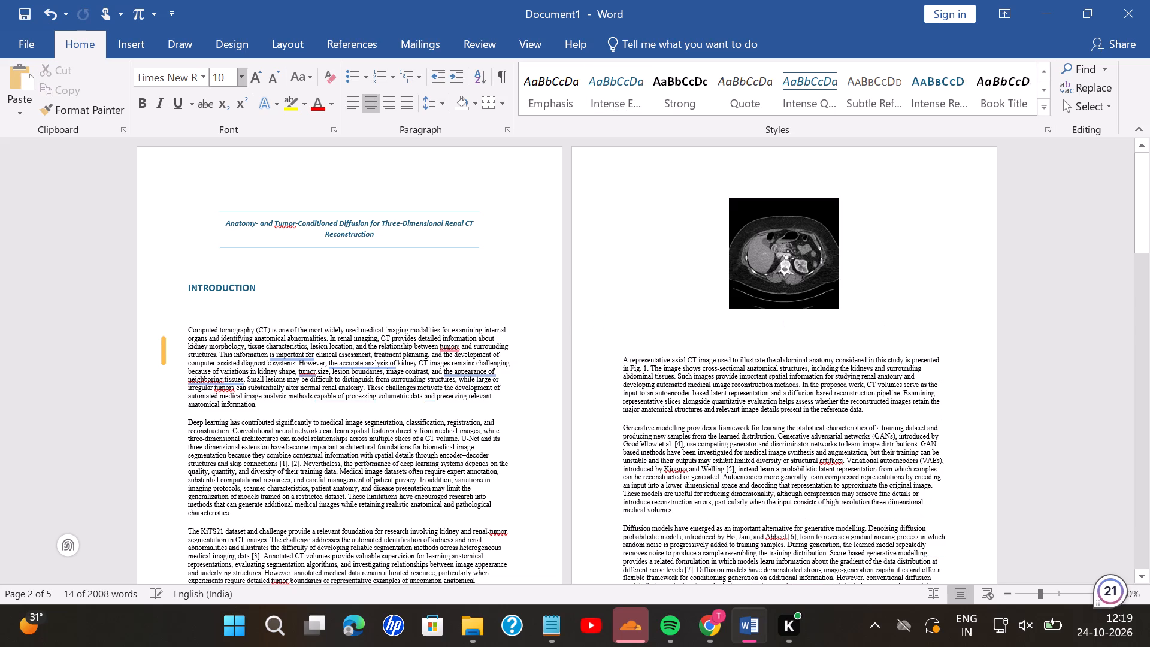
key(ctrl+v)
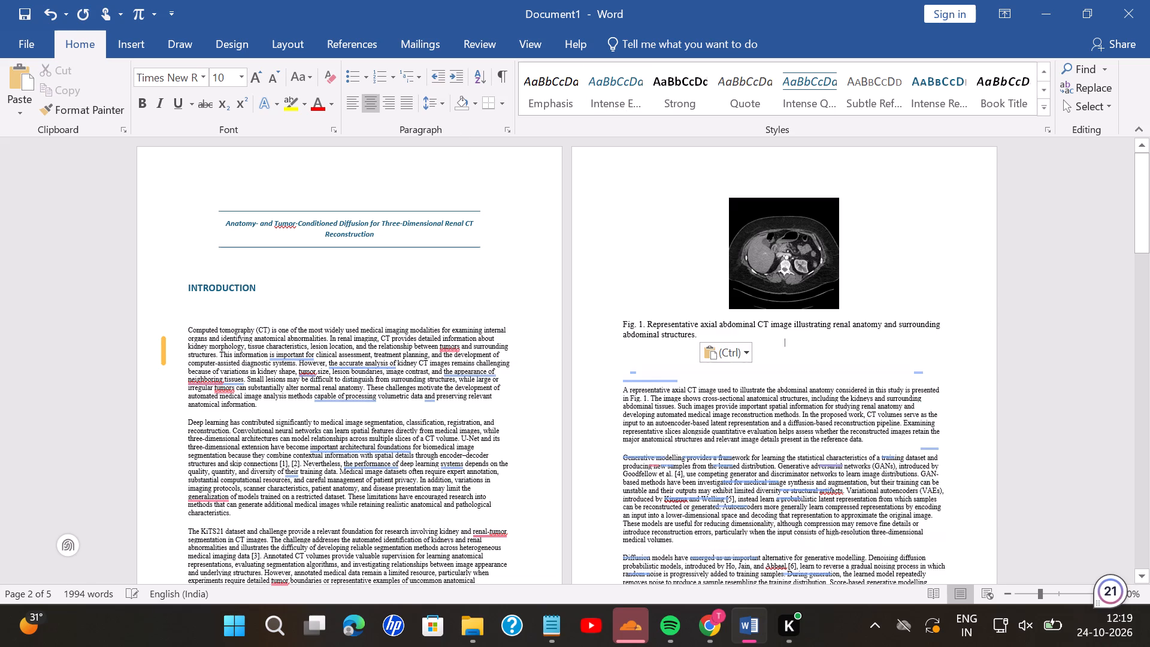
Format the Fig. 1 caption with the Intense Emphasis style, centred, at font size 8.
drag(703, 334, 662, 329)
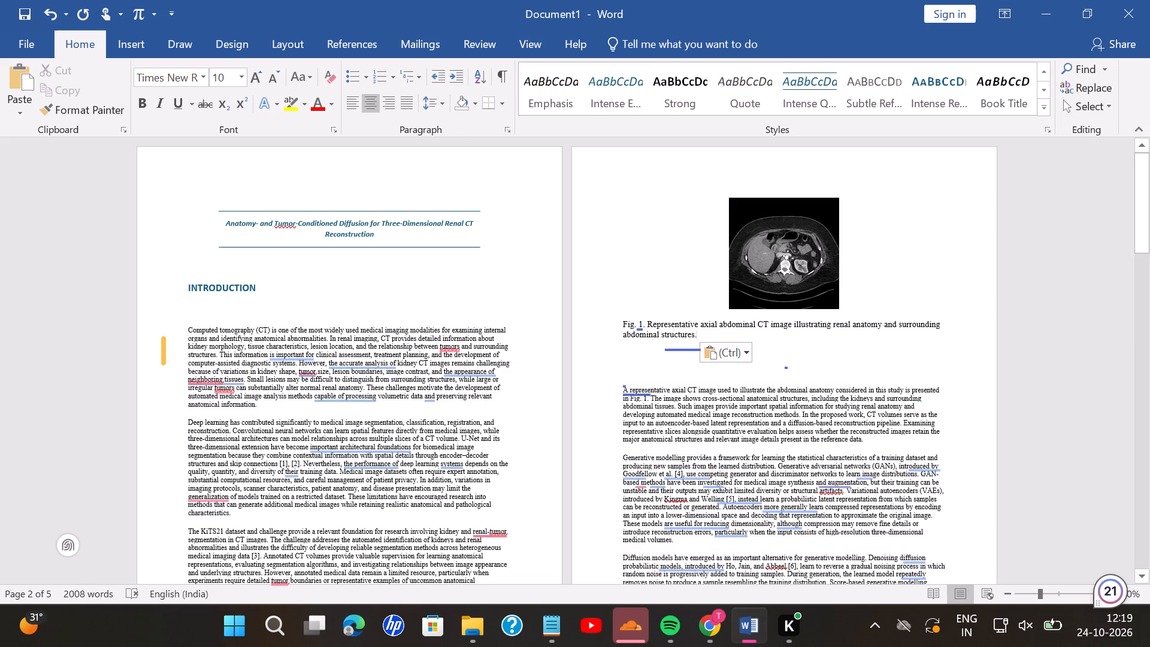
drag(662, 329, 621, 324)
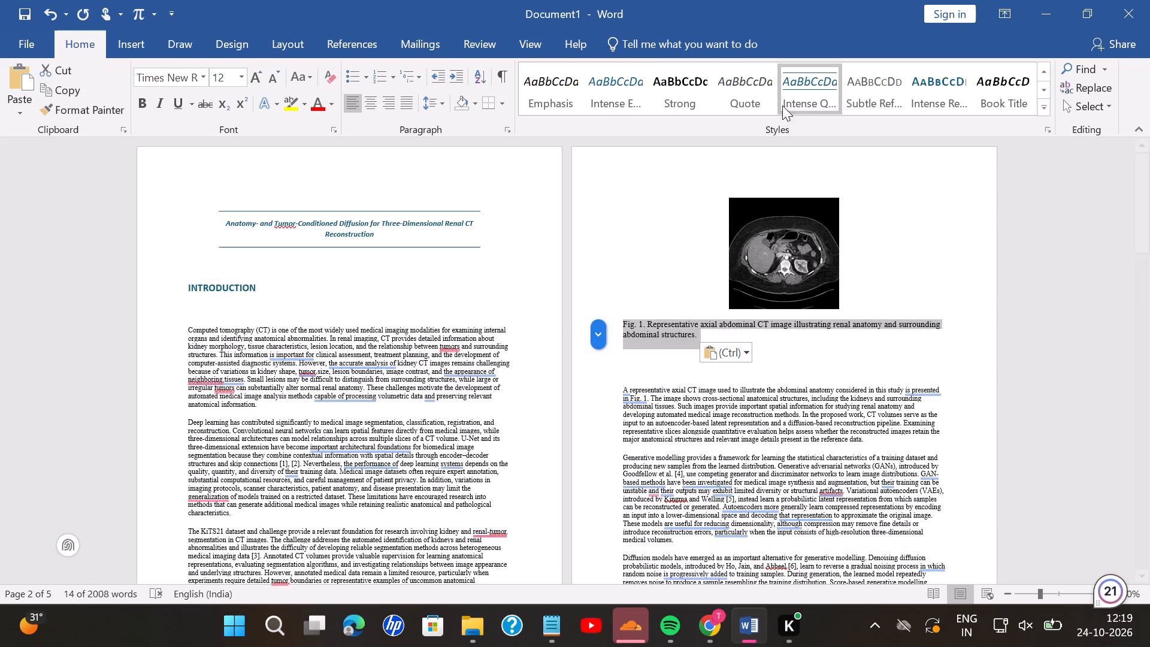
click(626, 93)
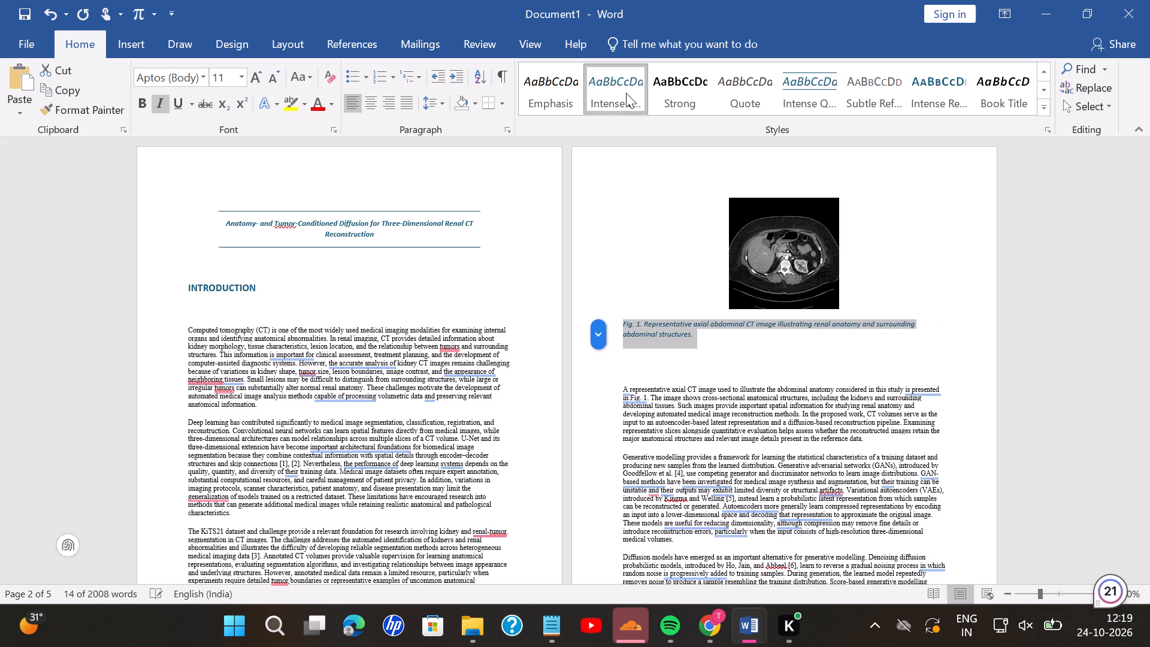
click(368, 99)
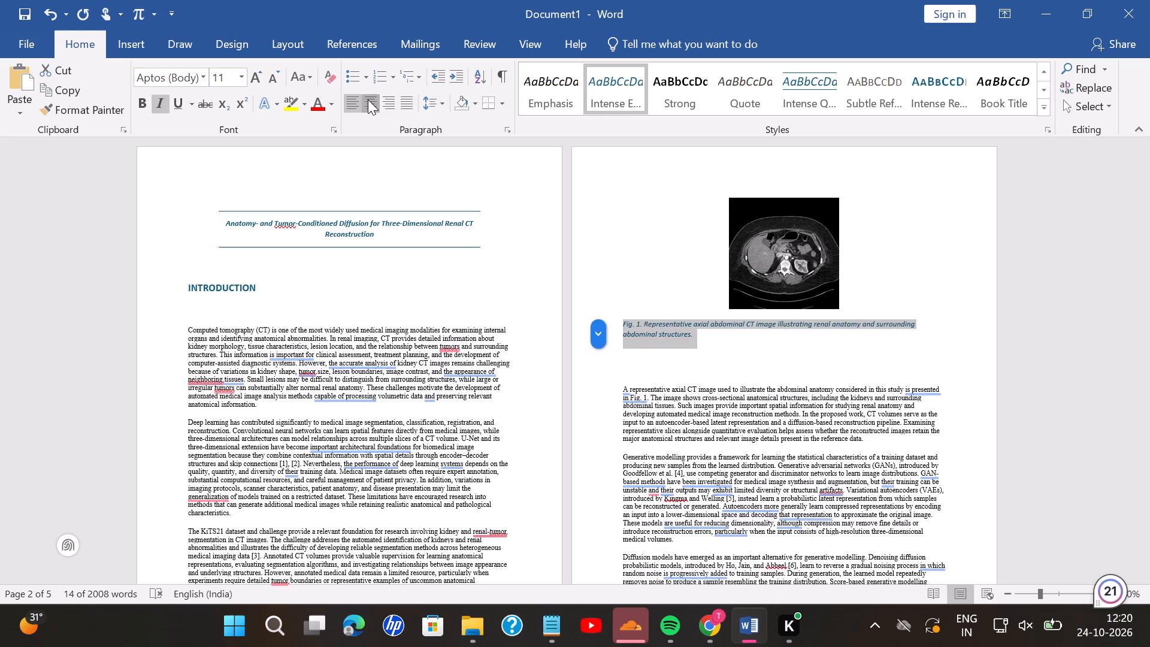
click(222, 77)
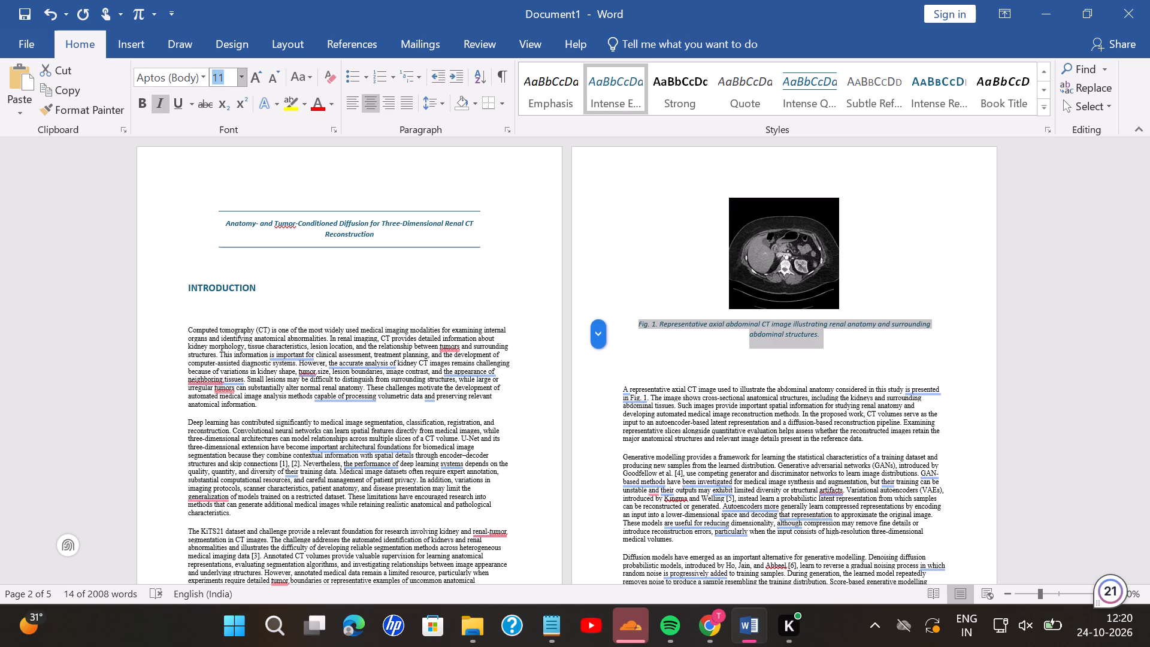
key(BackSpace)
key(8)
key(Return)
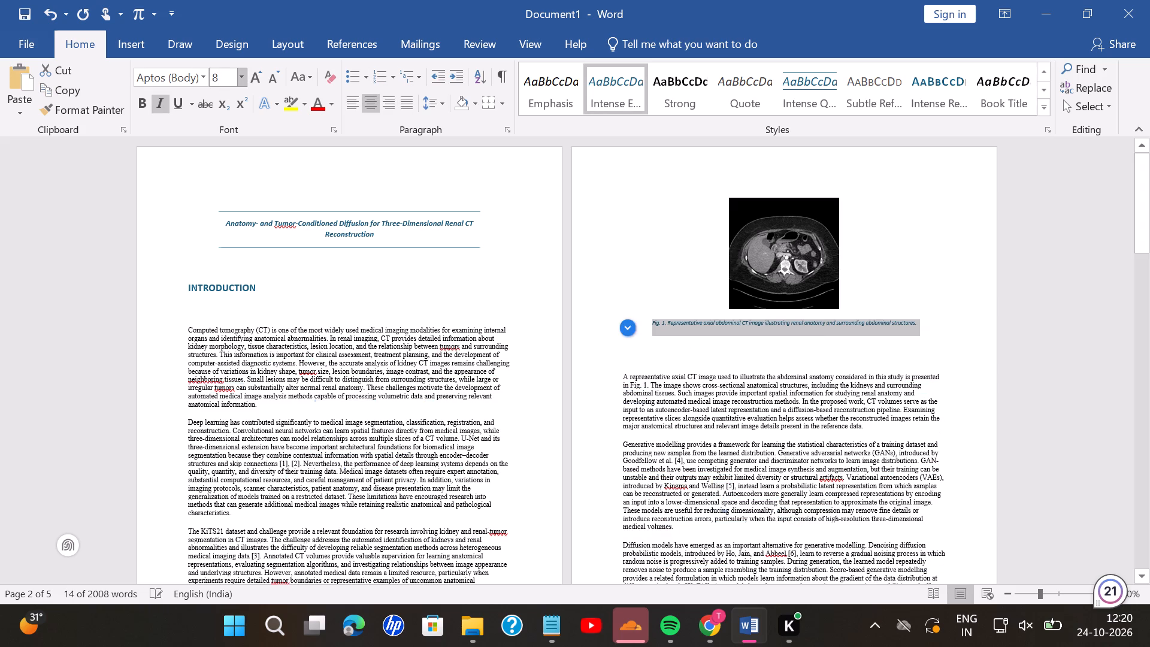
Remove the two extra blank lines between the Fig. 1 caption and the paragraph beginning "A representative axial CT image".
click(622, 379)
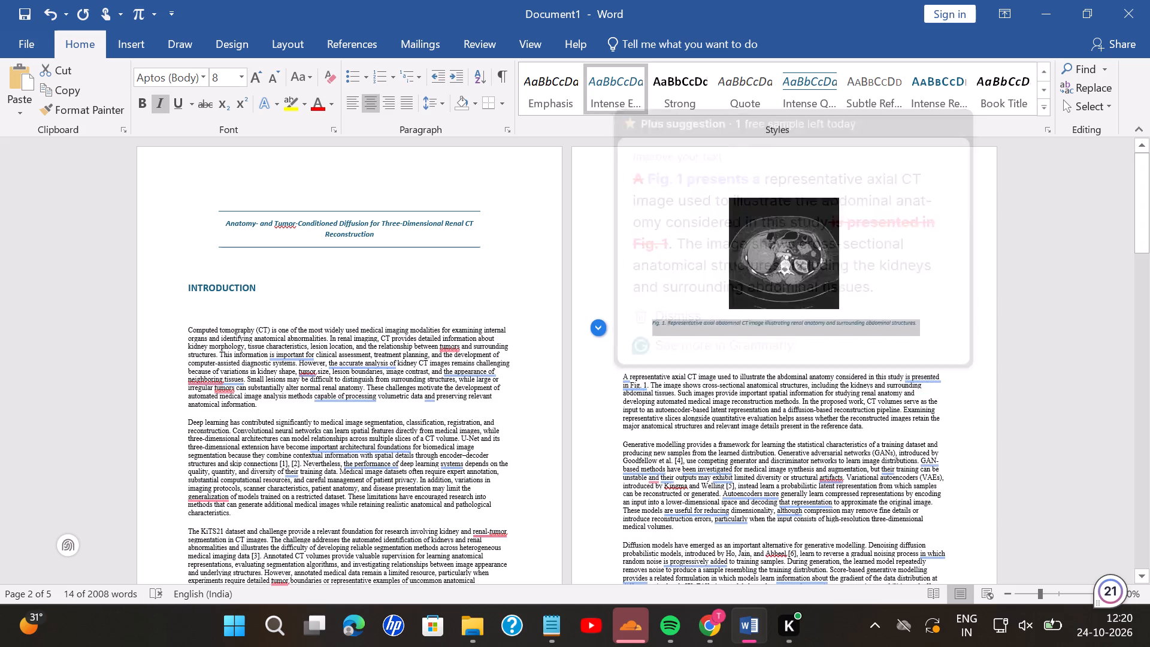
key(BackSpace)
key(BackSpace)
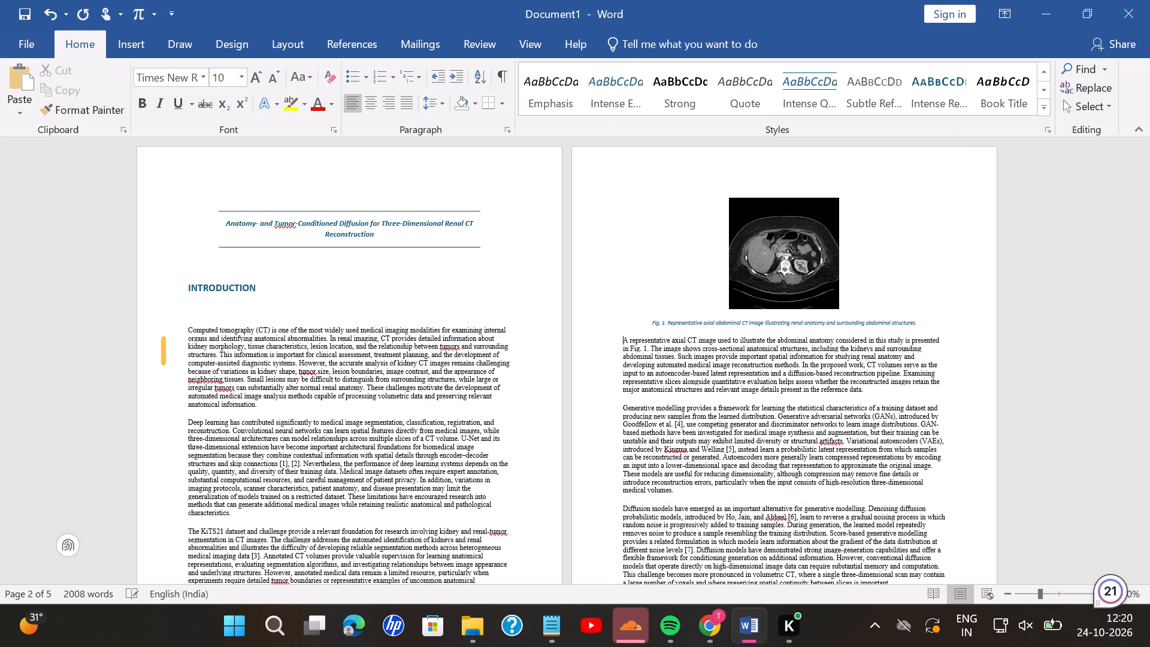
Remove the blank line between the INTRODUCTION heading and the opening computed tomography paragraph.
scroll(752, 348, down, 1)
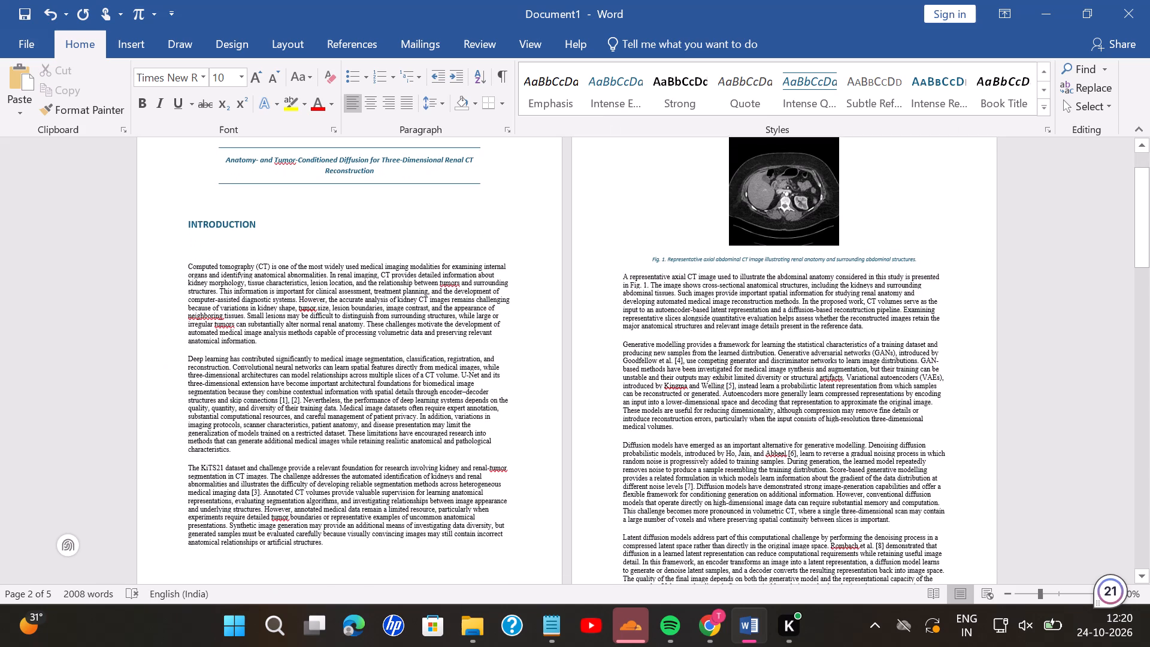
click(187, 263)
key(BackSpace)
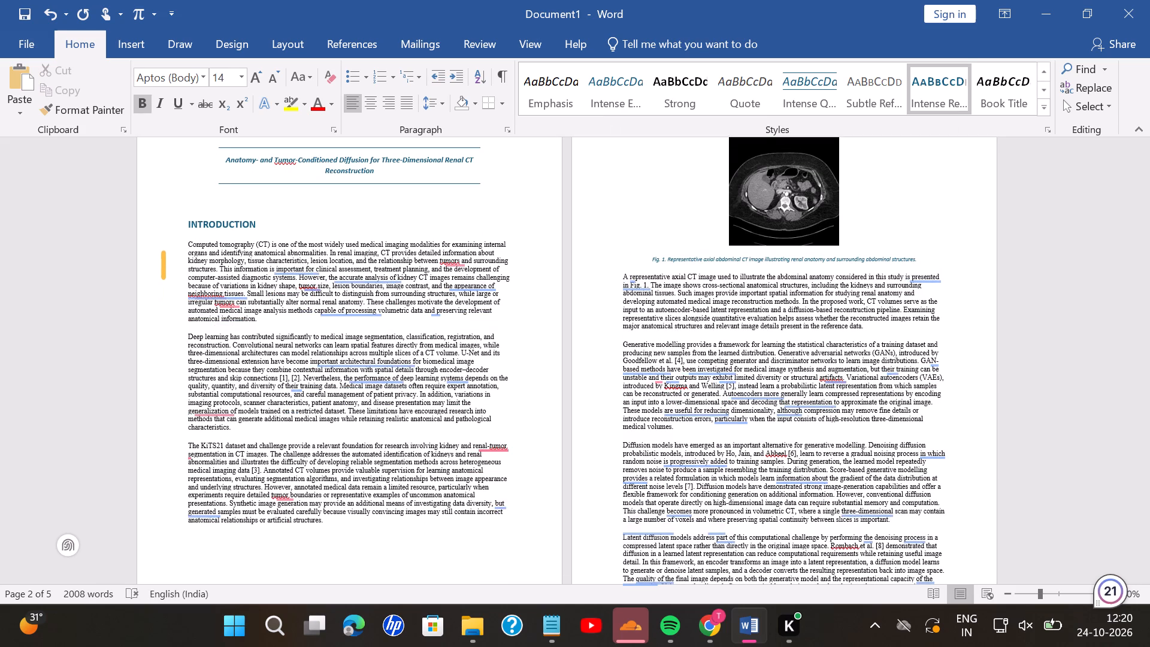
scroll(571, 408, down, 3)
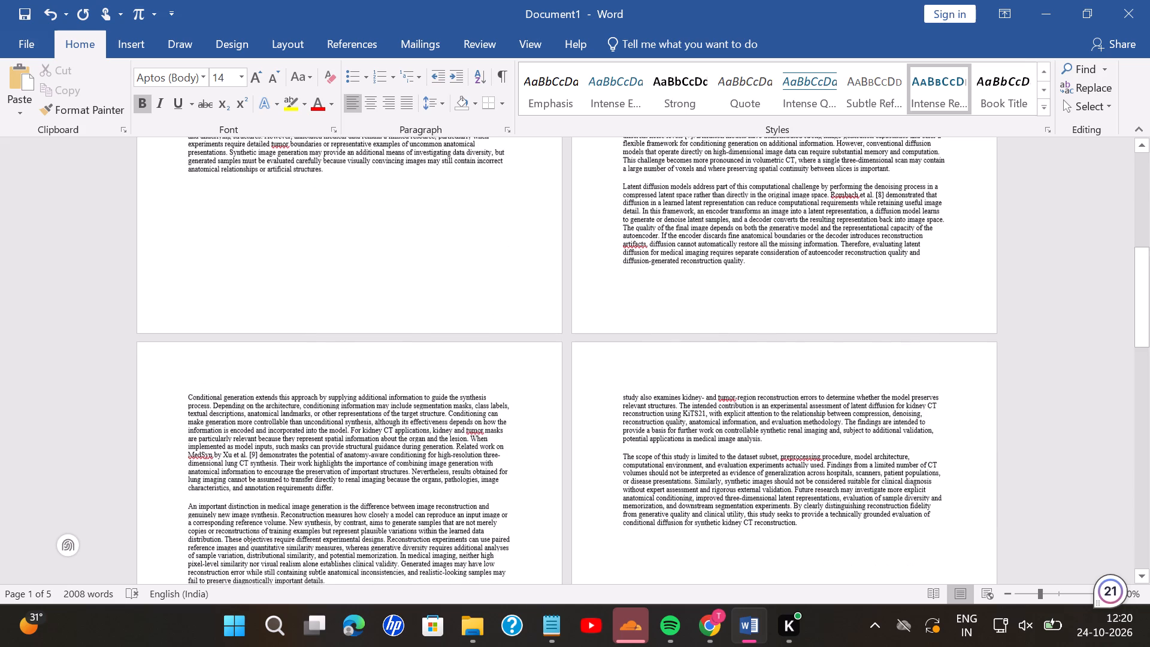
scroll(571, 408, down, 3)
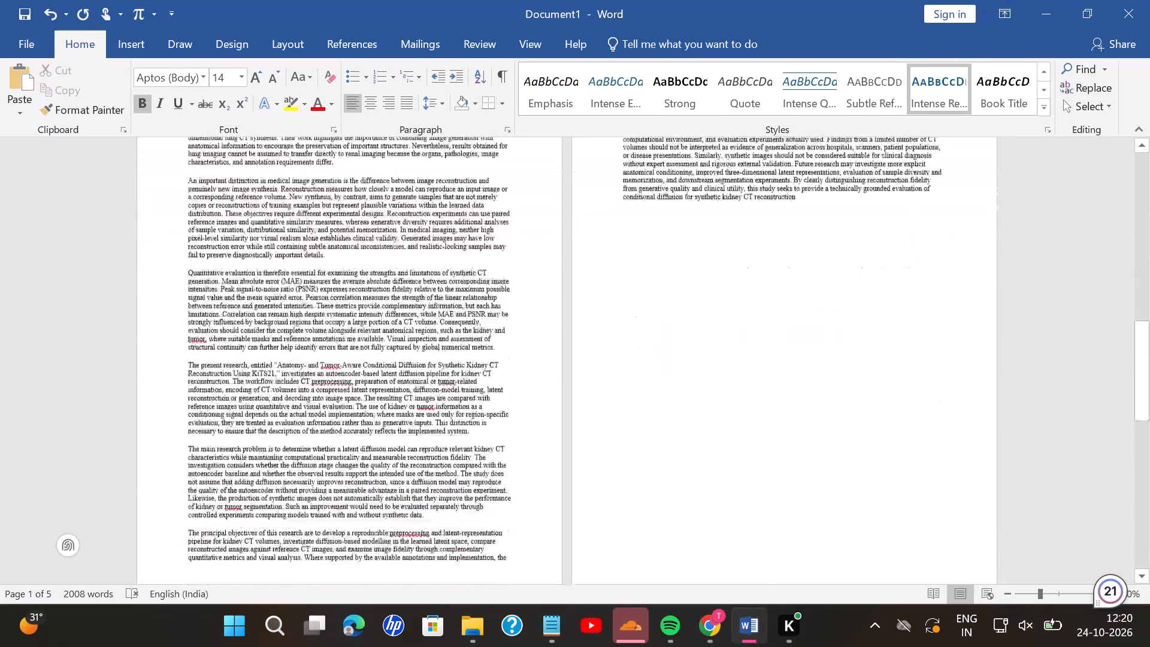
scroll(571, 408, down, 1)
scroll(571, 408, up, 4)
scroll(571, 408, down, 3)
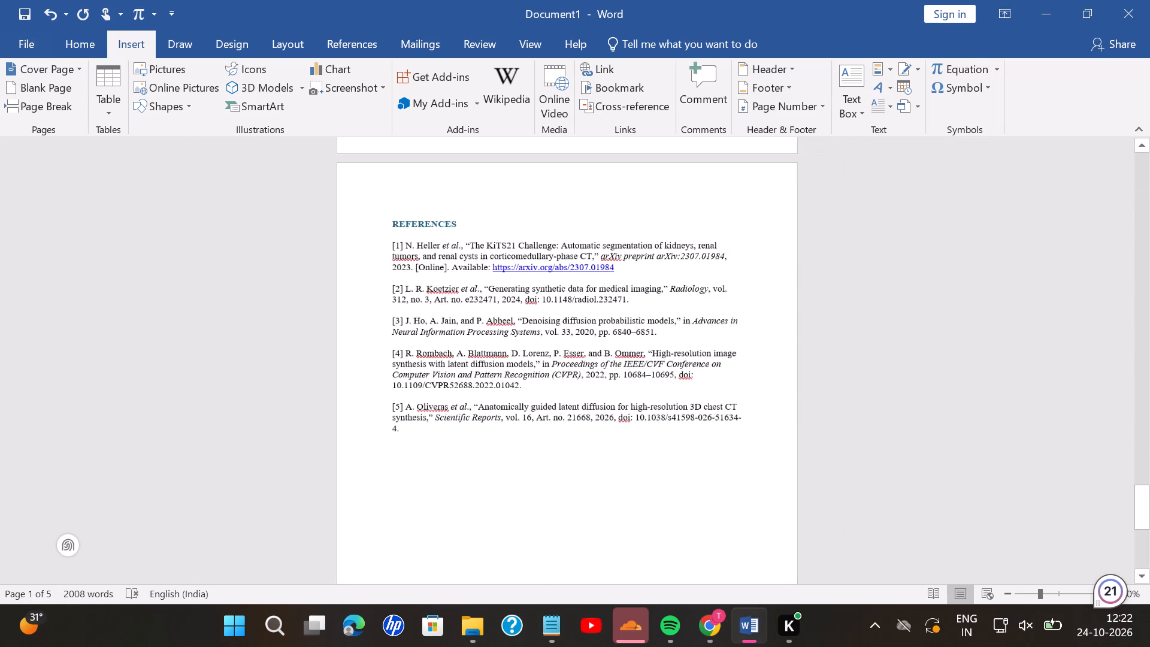
drag(444, 421, 397, 270)
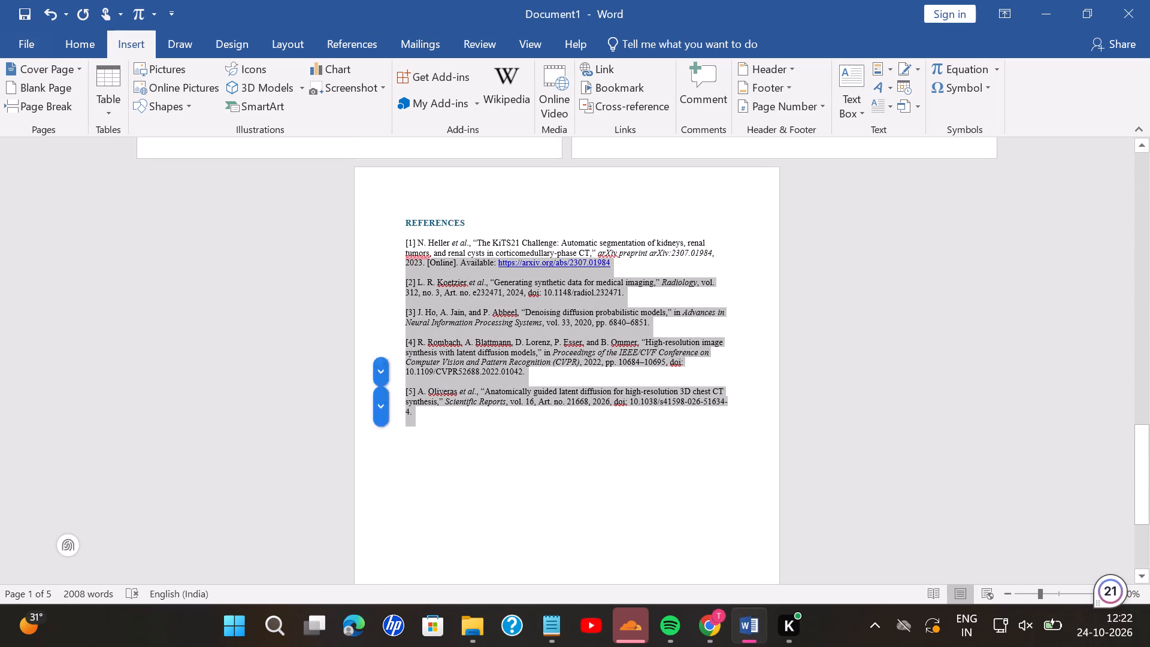
drag(397, 270, 404, 246)
key(BackSpace)
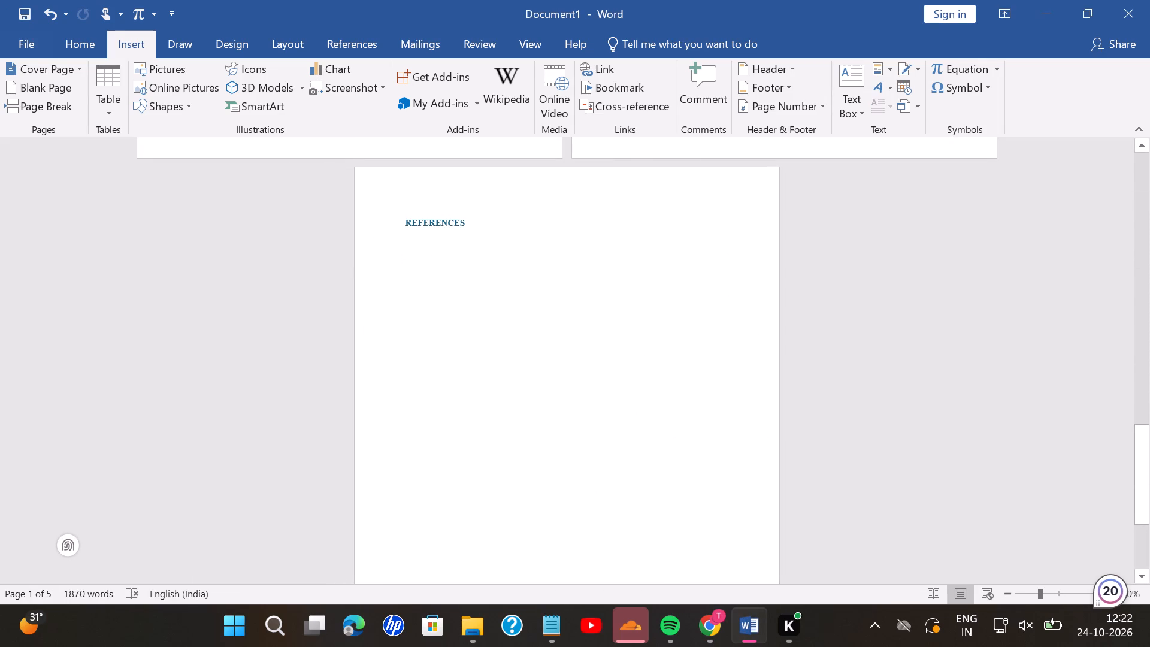
key(ctrl+v)
Set the font size of all nine pasted references to 10.
scroll(550, 447, down, 3)
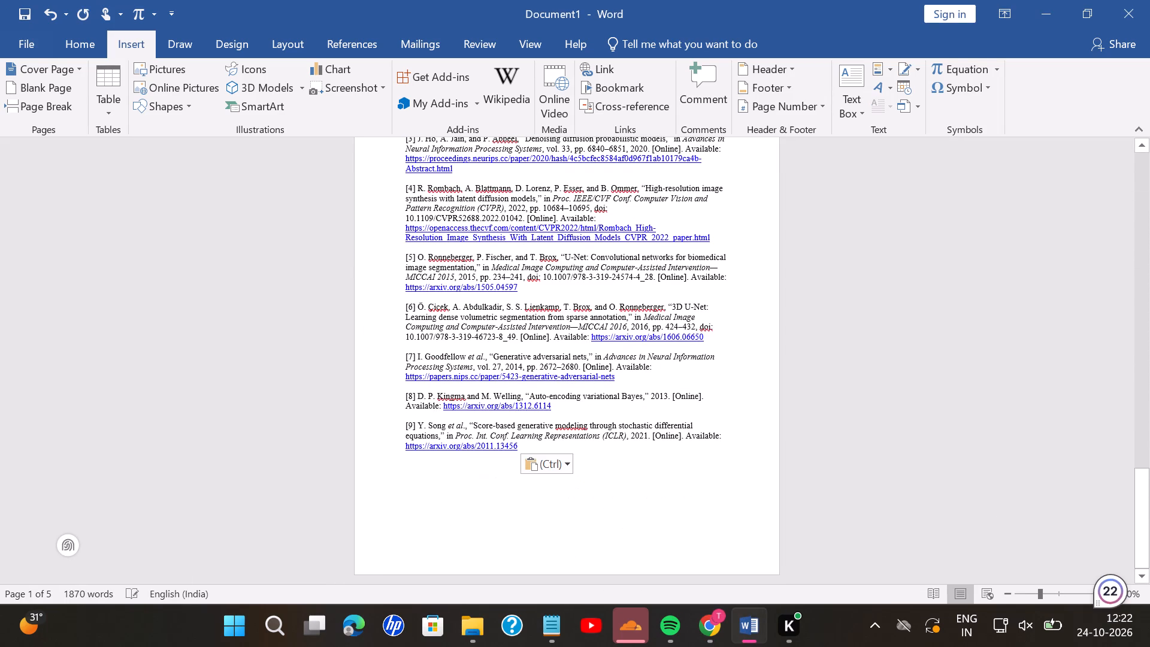
drag(535, 440, 462, 346)
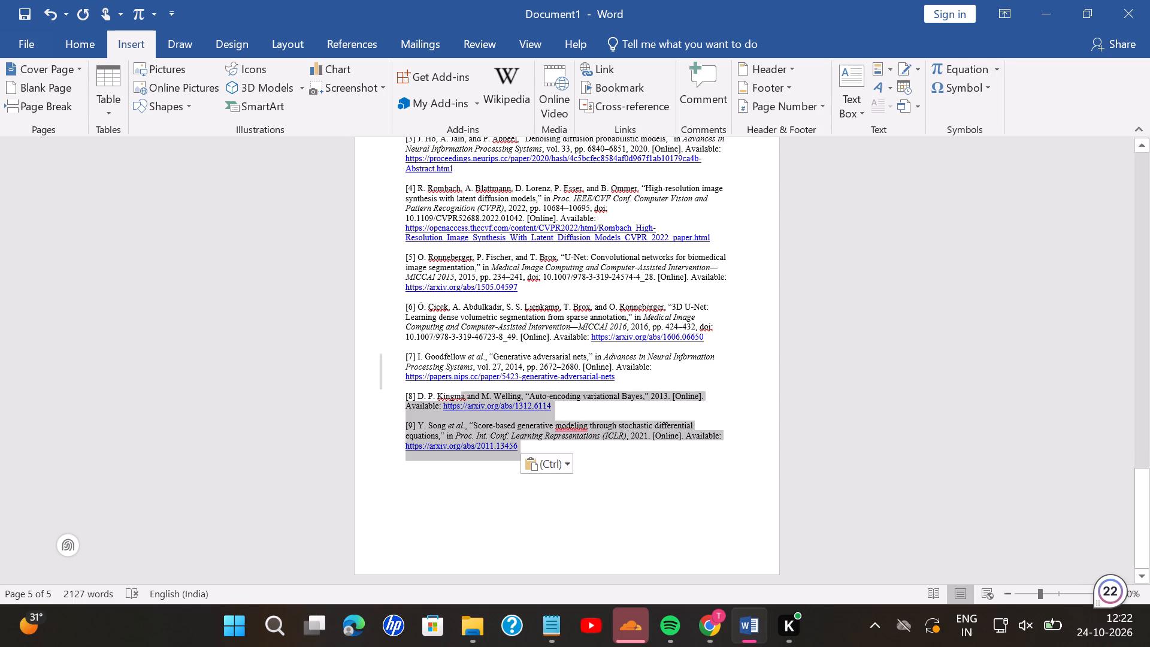
drag(462, 346, 431, 179)
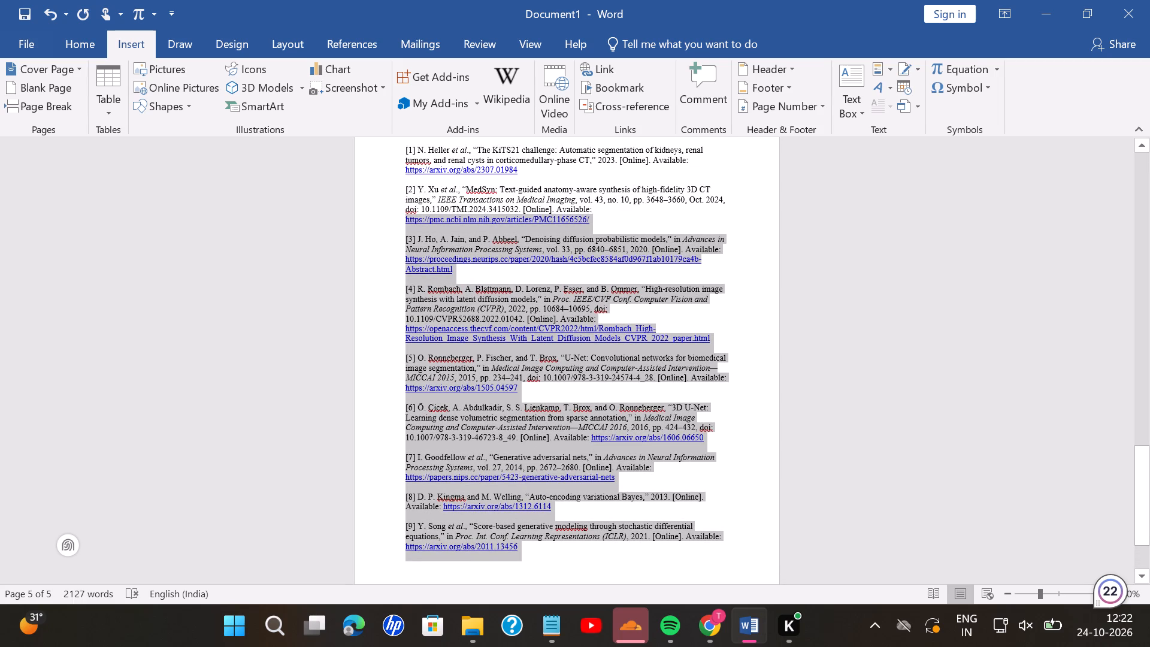
drag(431, 179, 429, 145)
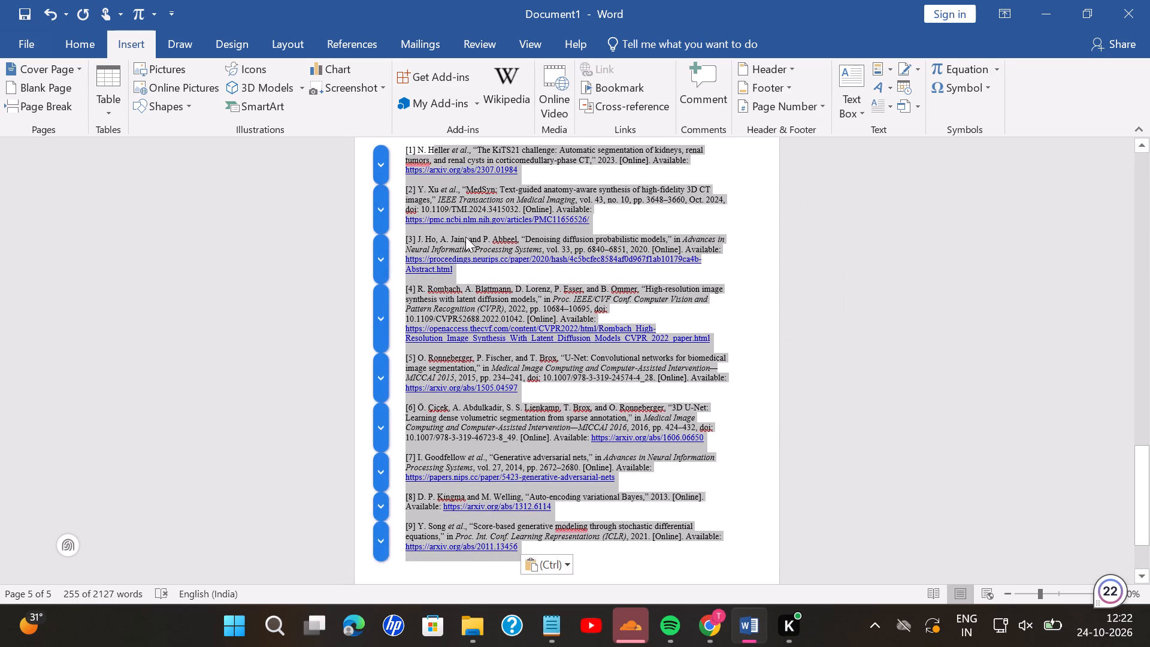
scroll(465, 237, up, 1)
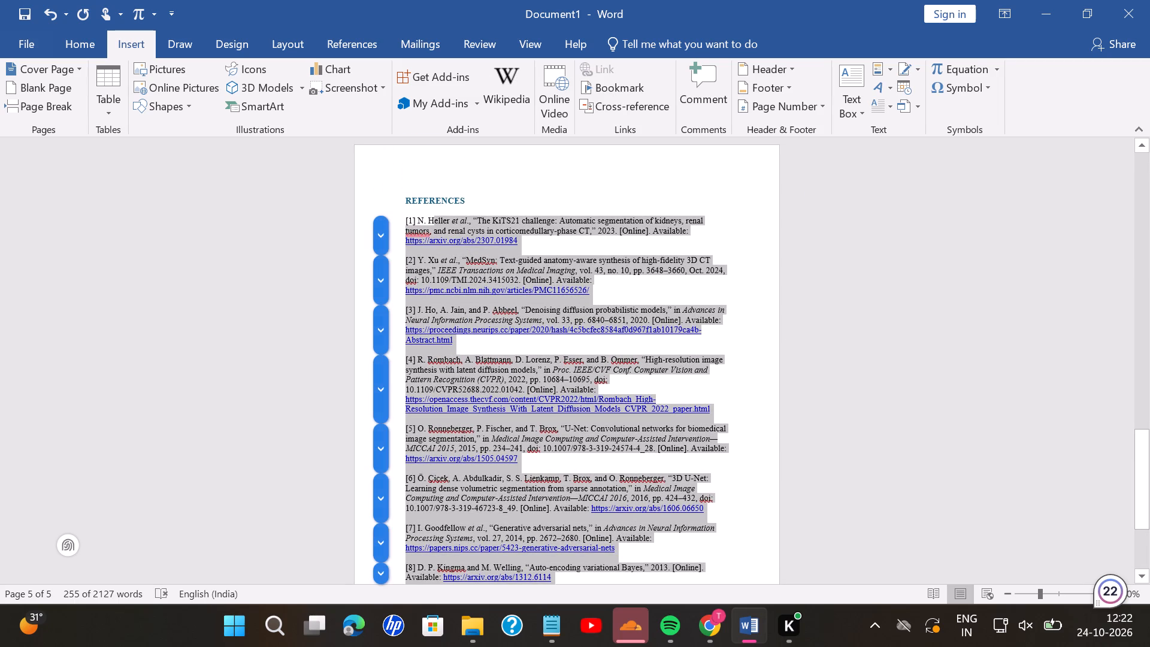
click(403, 216)
drag(403, 216, 498, 576)
scroll(505, 560, up, 1)
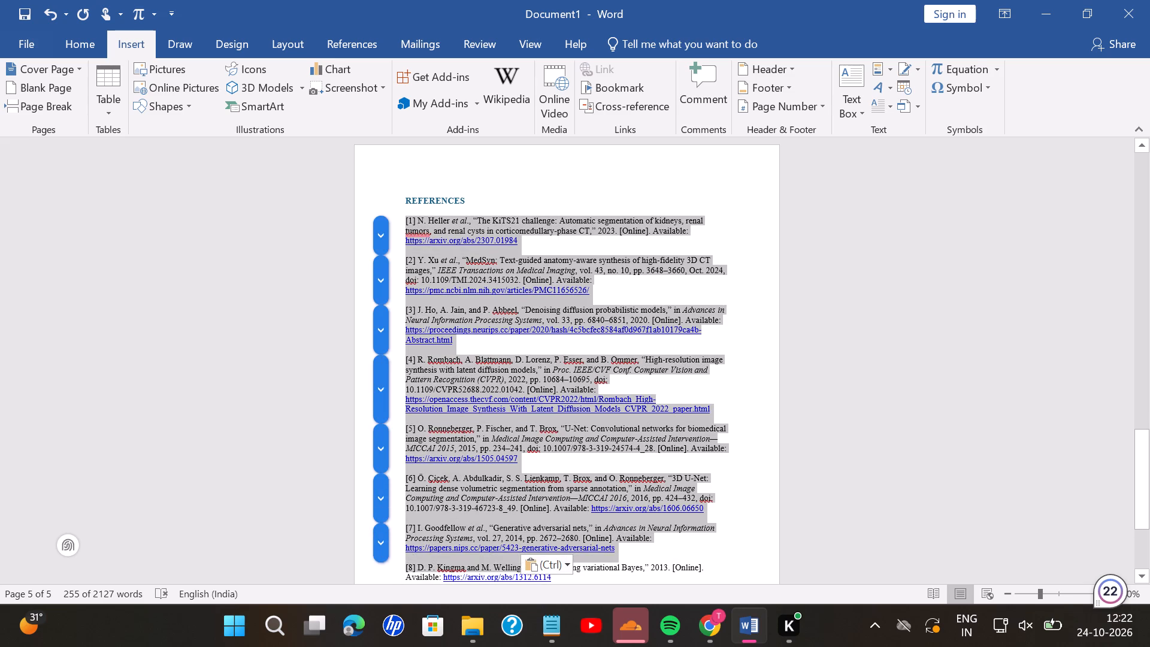
drag(498, 576, 493, 603)
scroll(498, 576, up, 1)
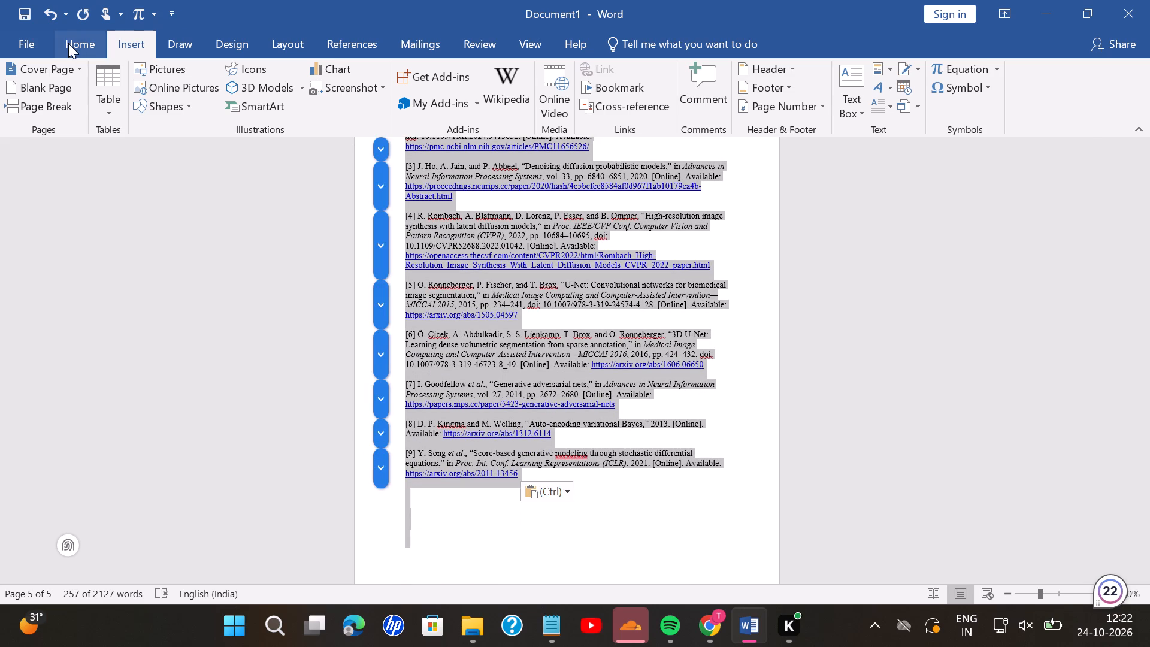
click(68, 43)
click(228, 74)
key(BackSpace)
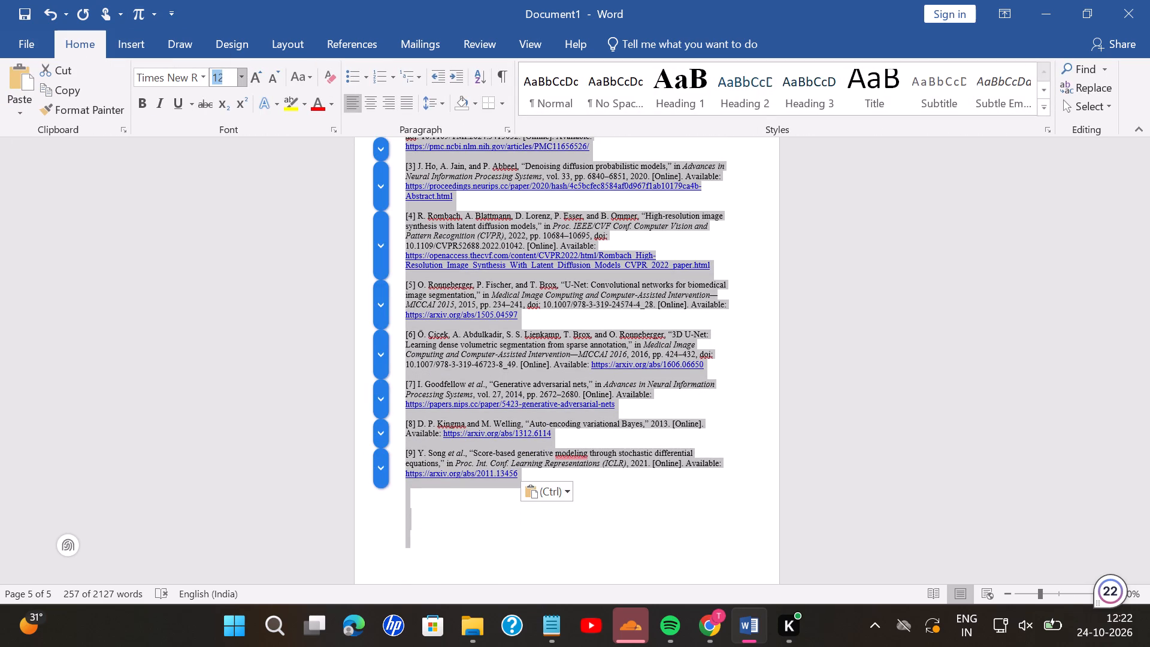
text(10)
key(Return)
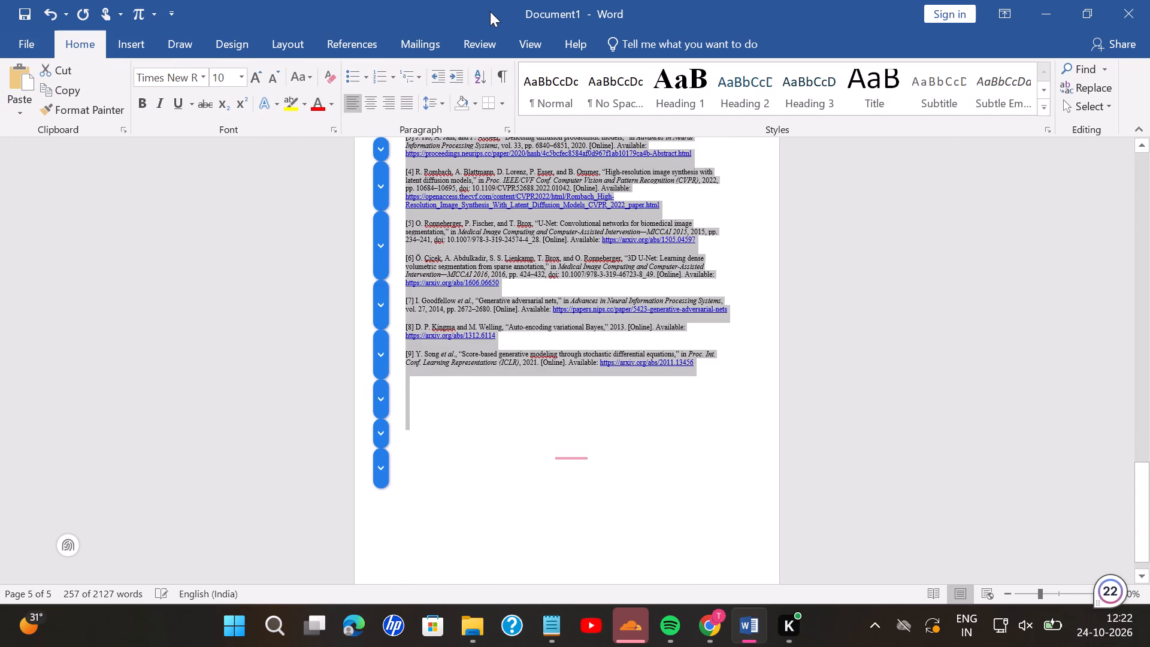
click(543, 444)
scroll(612, 395, up, 1)
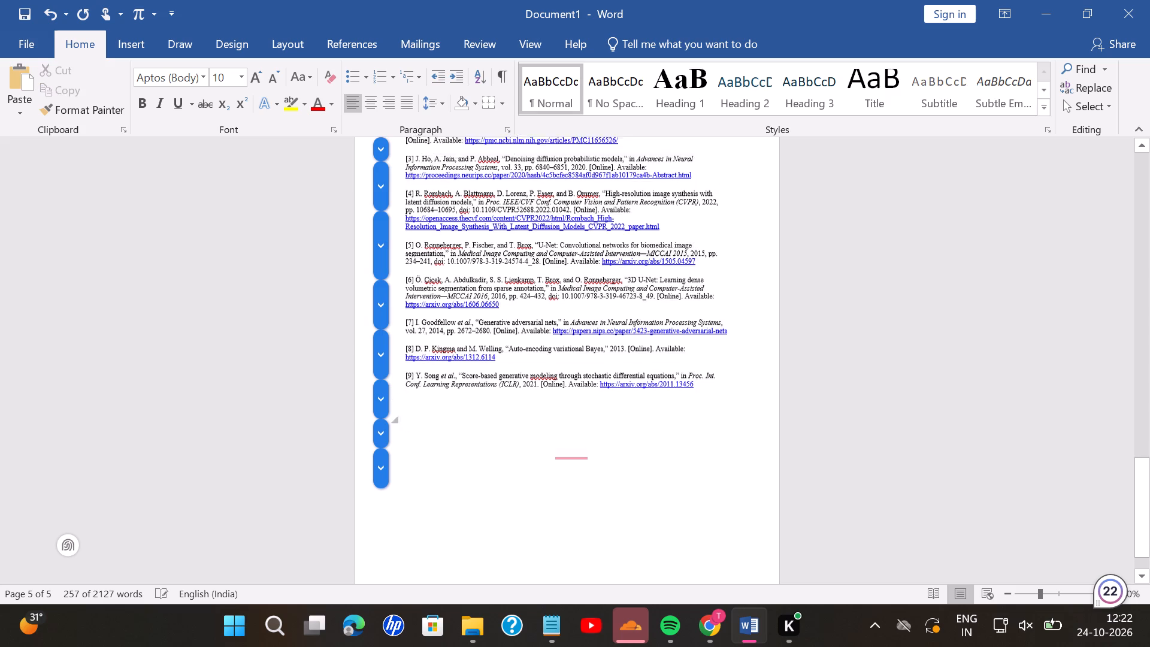
scroll(612, 395, up, 1)
click(886, 277)
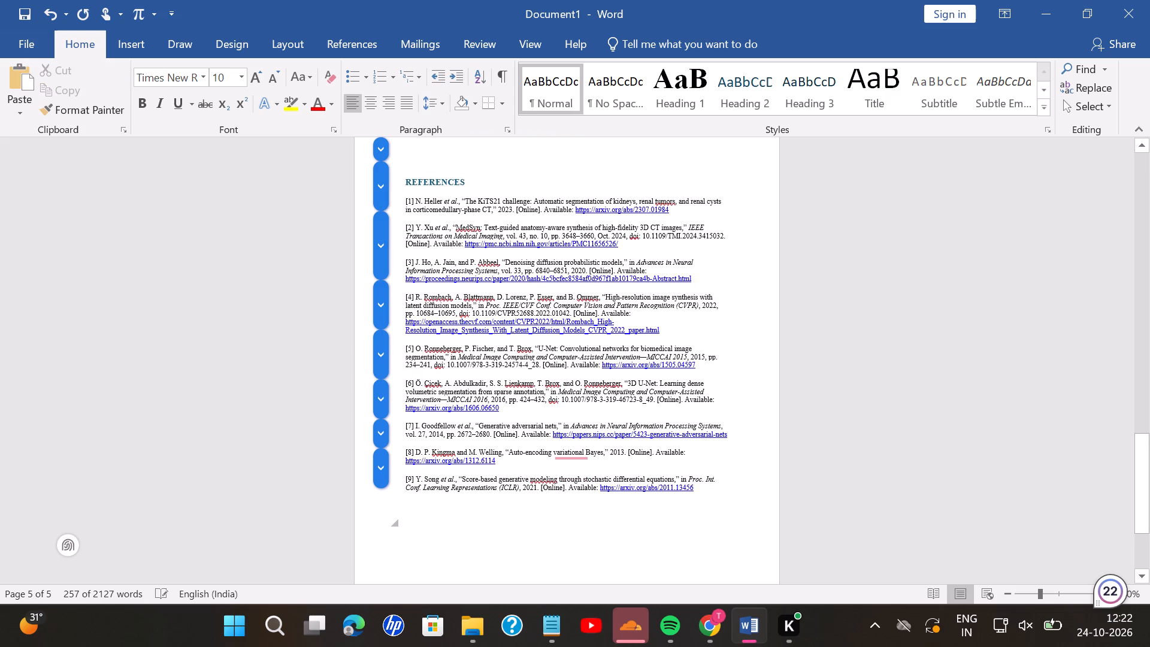
Open the arXiv link in reference [1] in the browser and close that window again.
ctrl+click(617, 206)
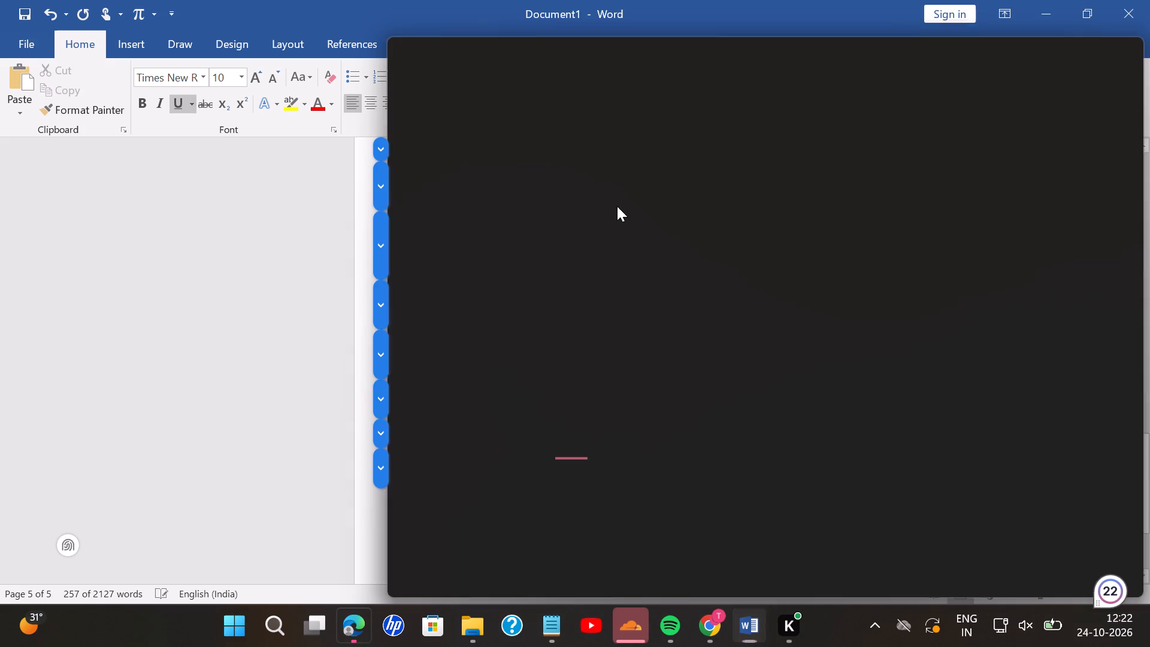
click(1111, 50)
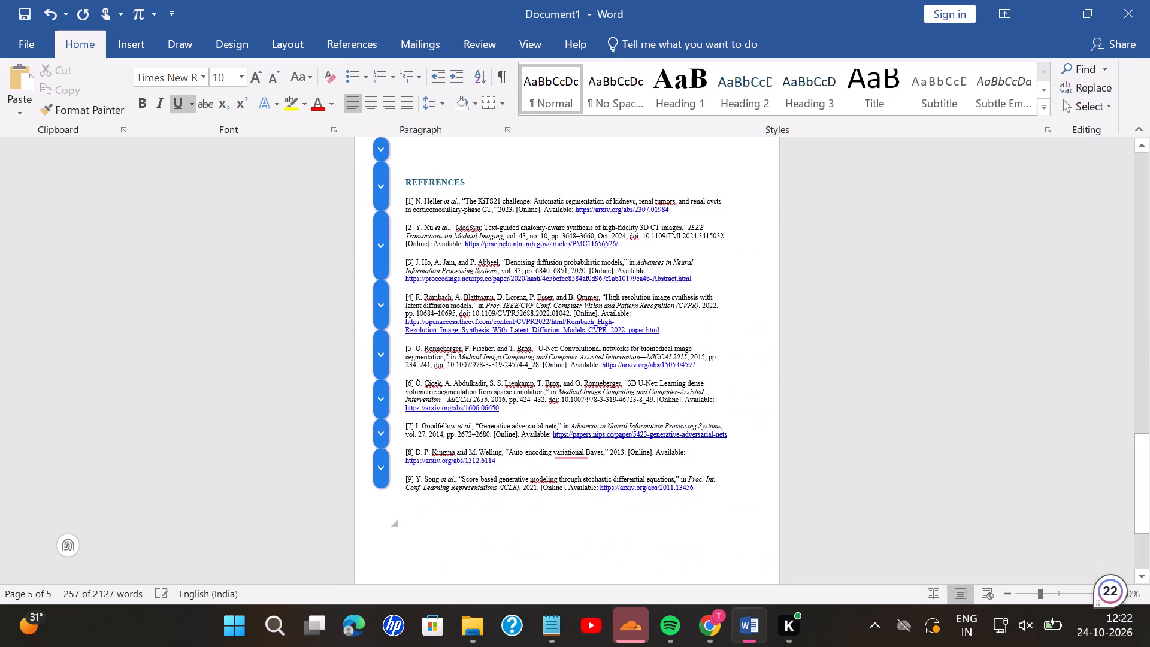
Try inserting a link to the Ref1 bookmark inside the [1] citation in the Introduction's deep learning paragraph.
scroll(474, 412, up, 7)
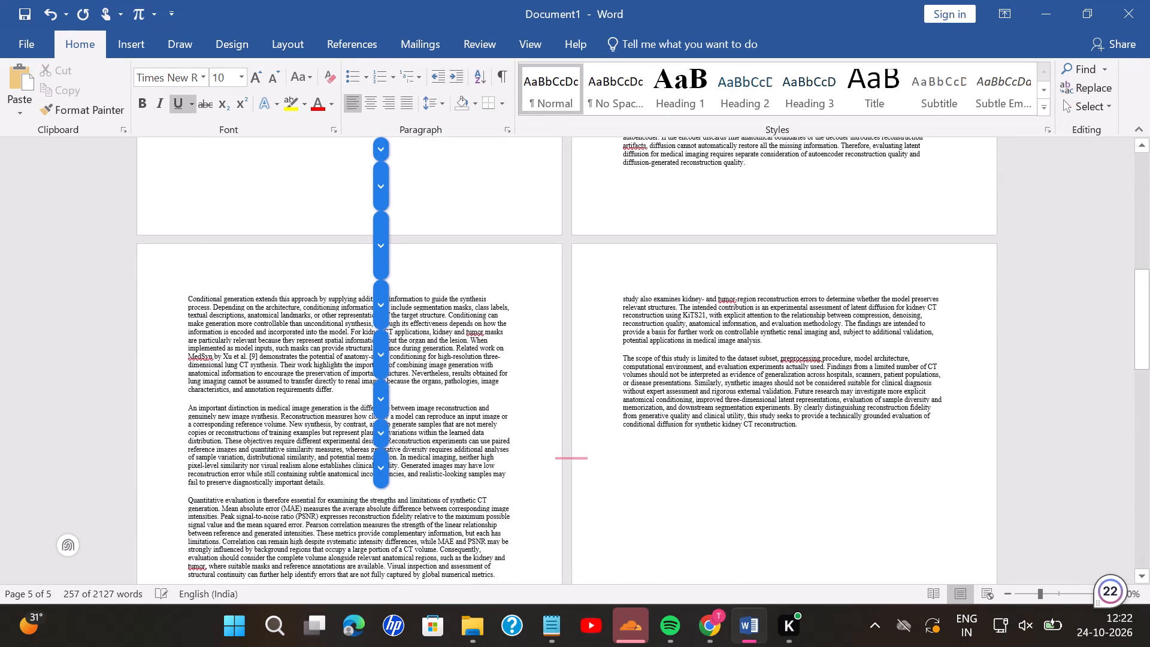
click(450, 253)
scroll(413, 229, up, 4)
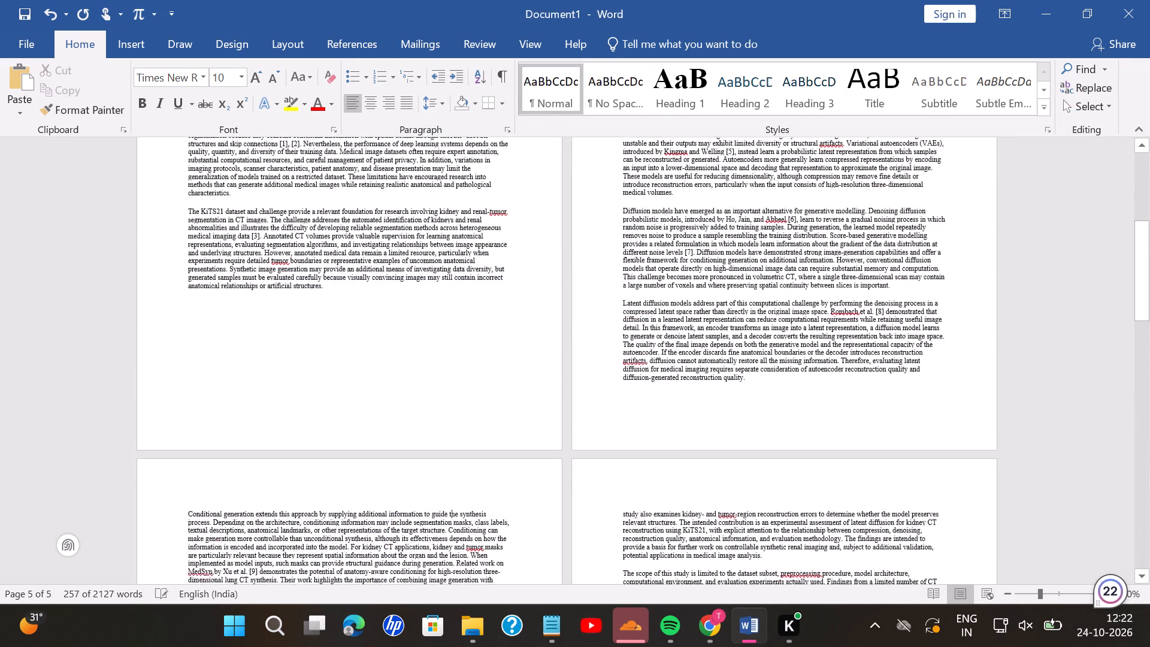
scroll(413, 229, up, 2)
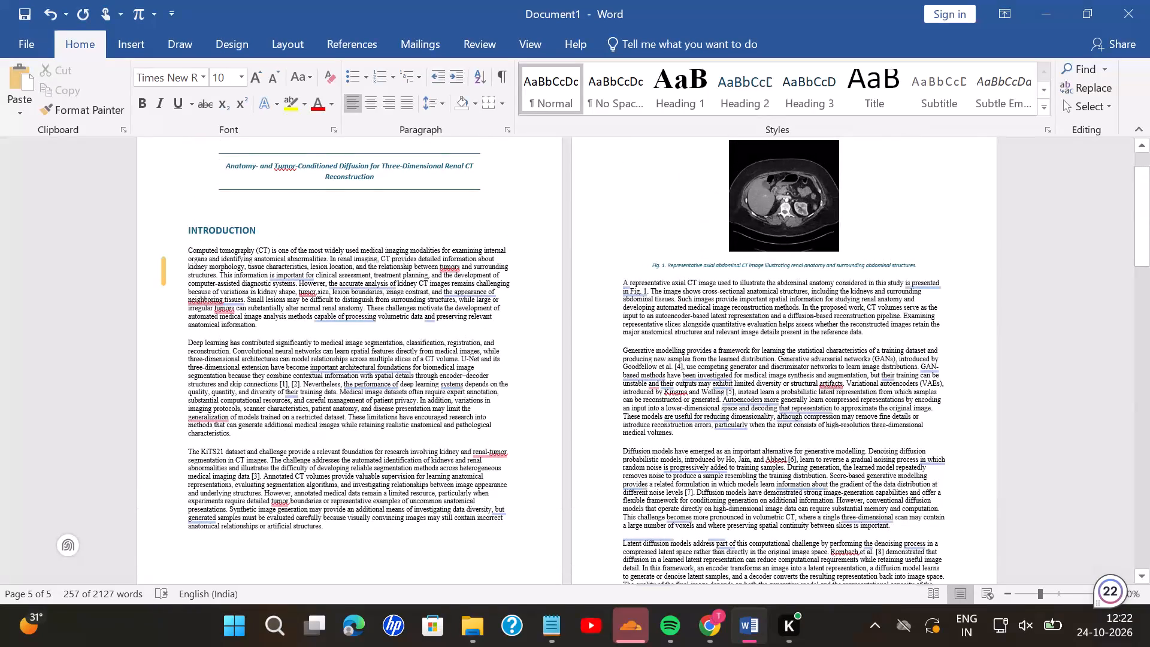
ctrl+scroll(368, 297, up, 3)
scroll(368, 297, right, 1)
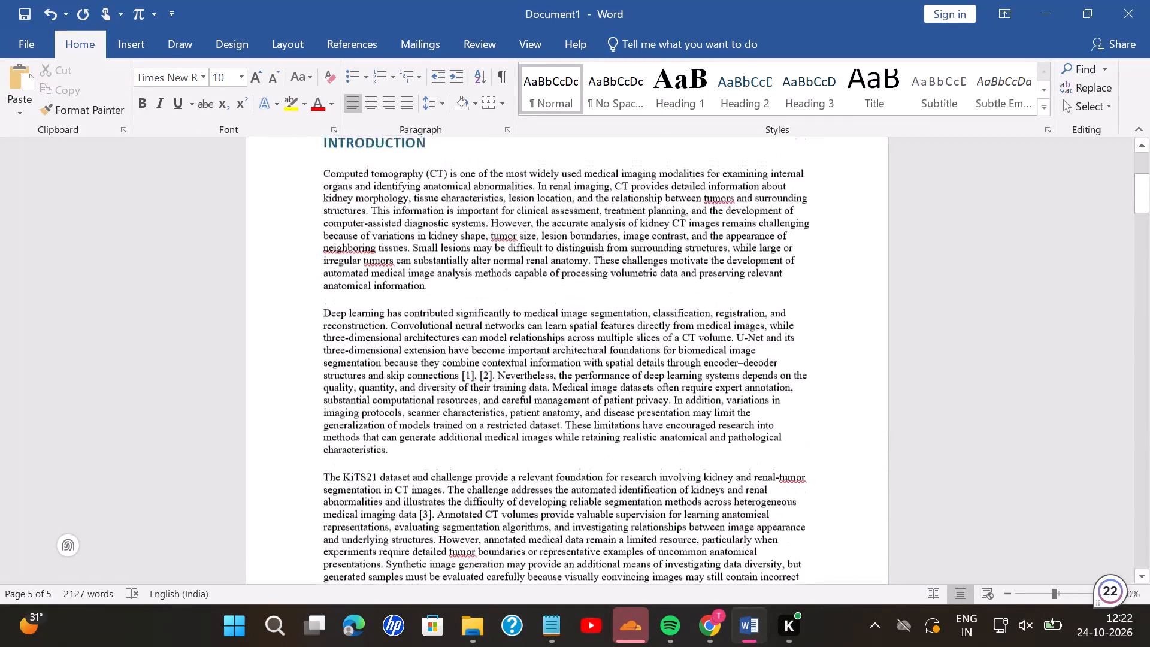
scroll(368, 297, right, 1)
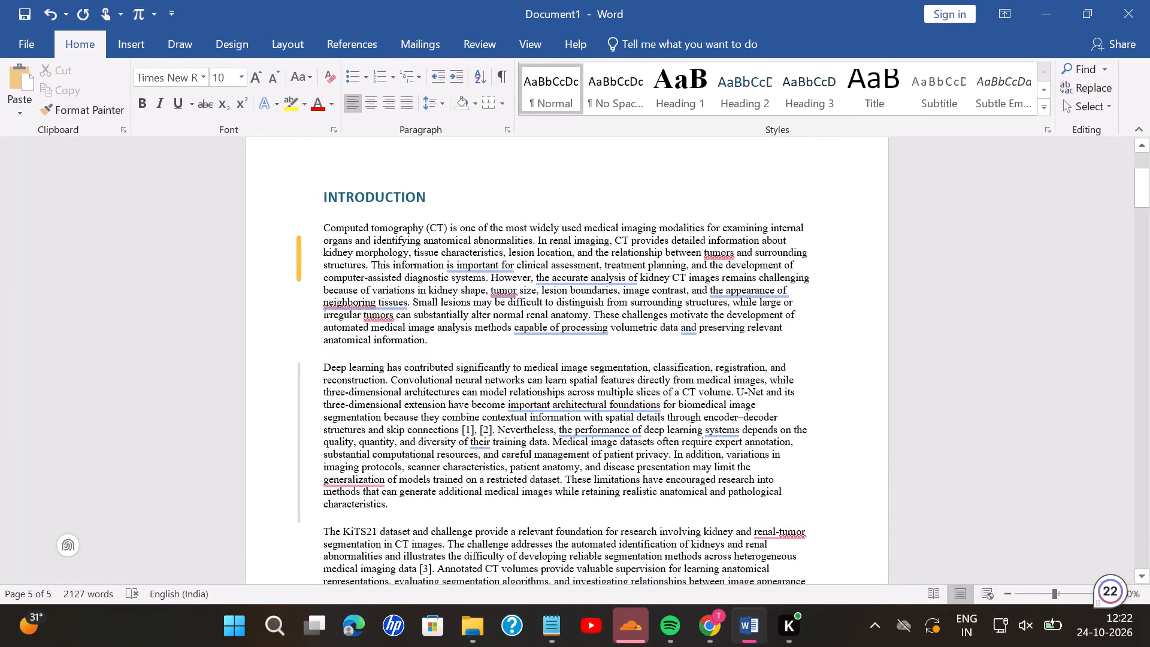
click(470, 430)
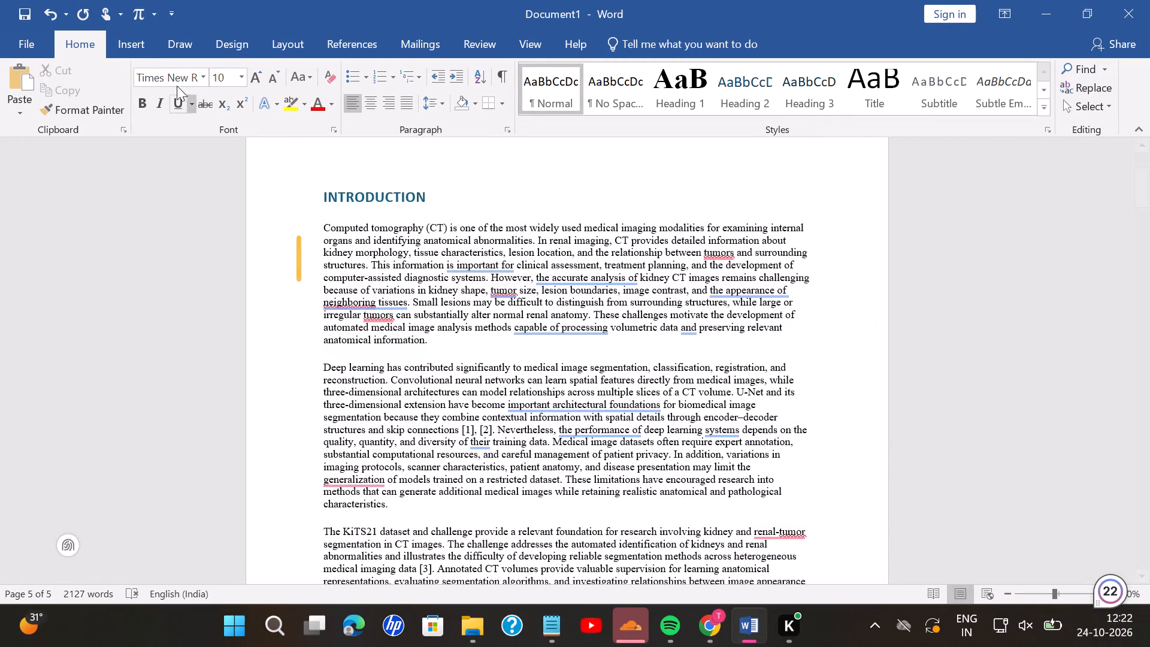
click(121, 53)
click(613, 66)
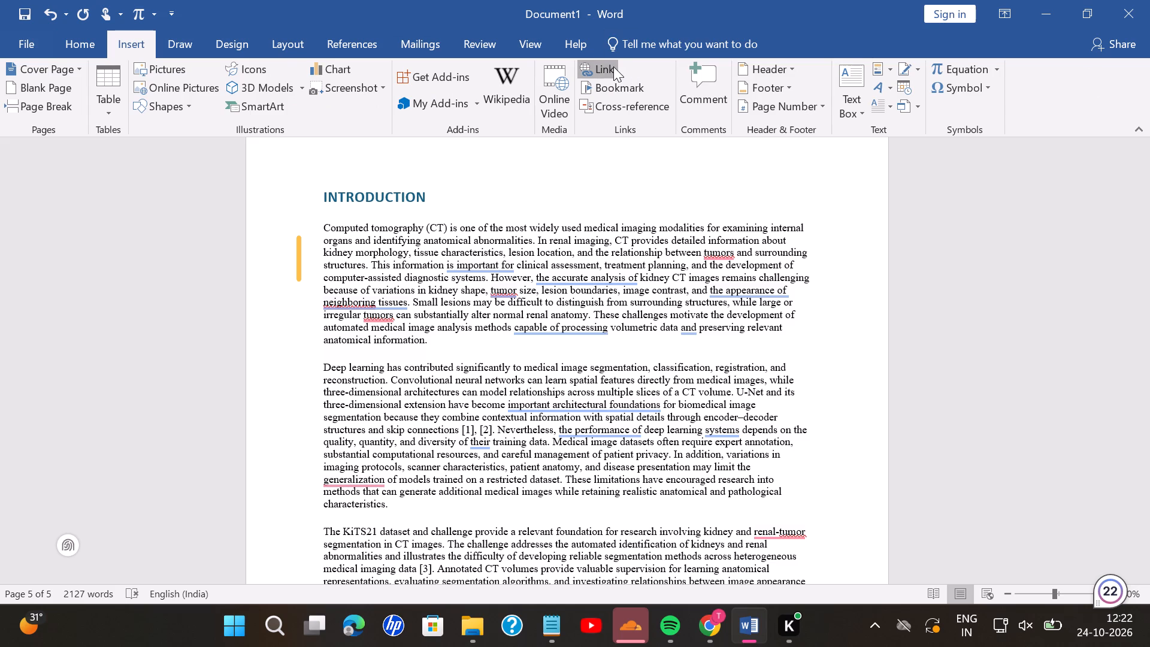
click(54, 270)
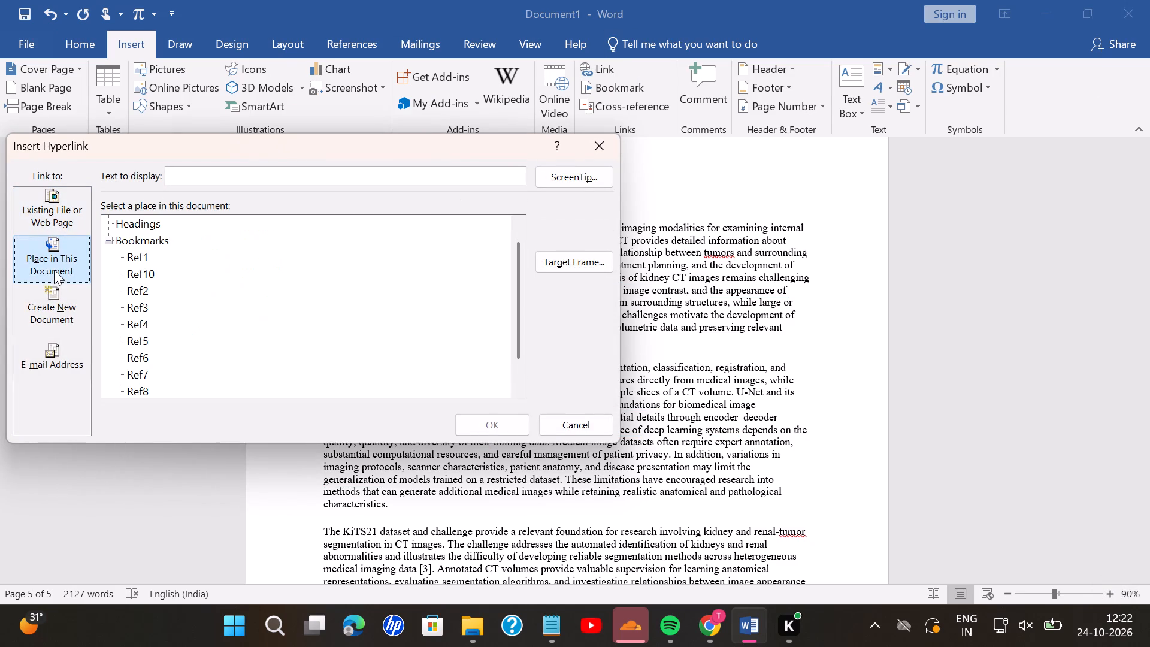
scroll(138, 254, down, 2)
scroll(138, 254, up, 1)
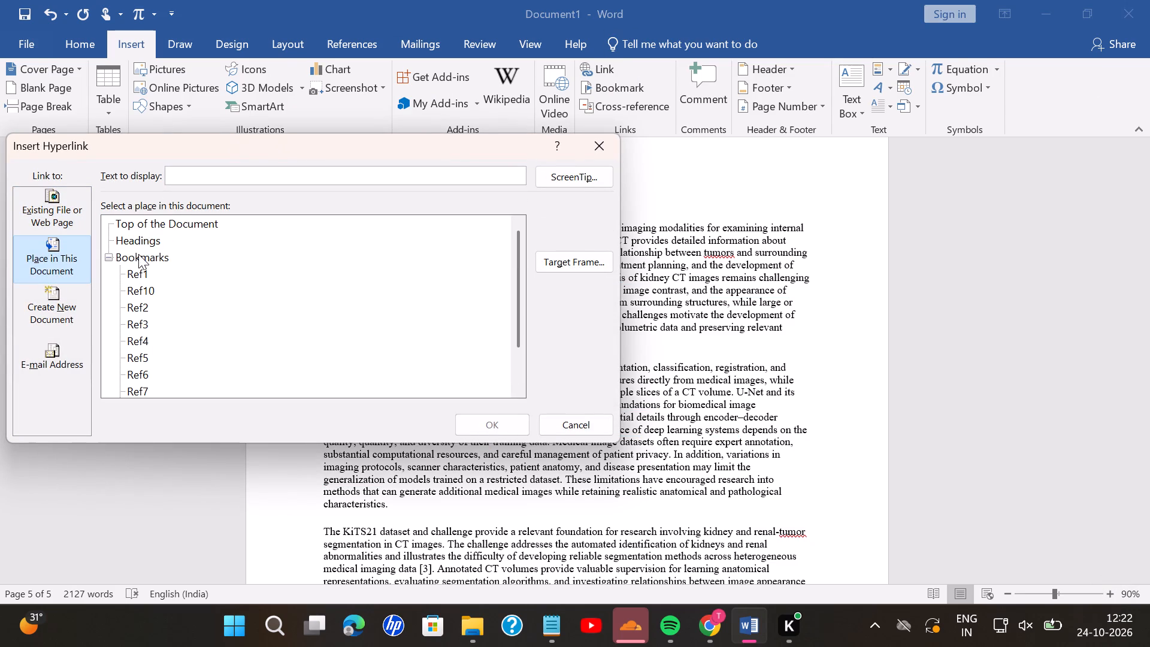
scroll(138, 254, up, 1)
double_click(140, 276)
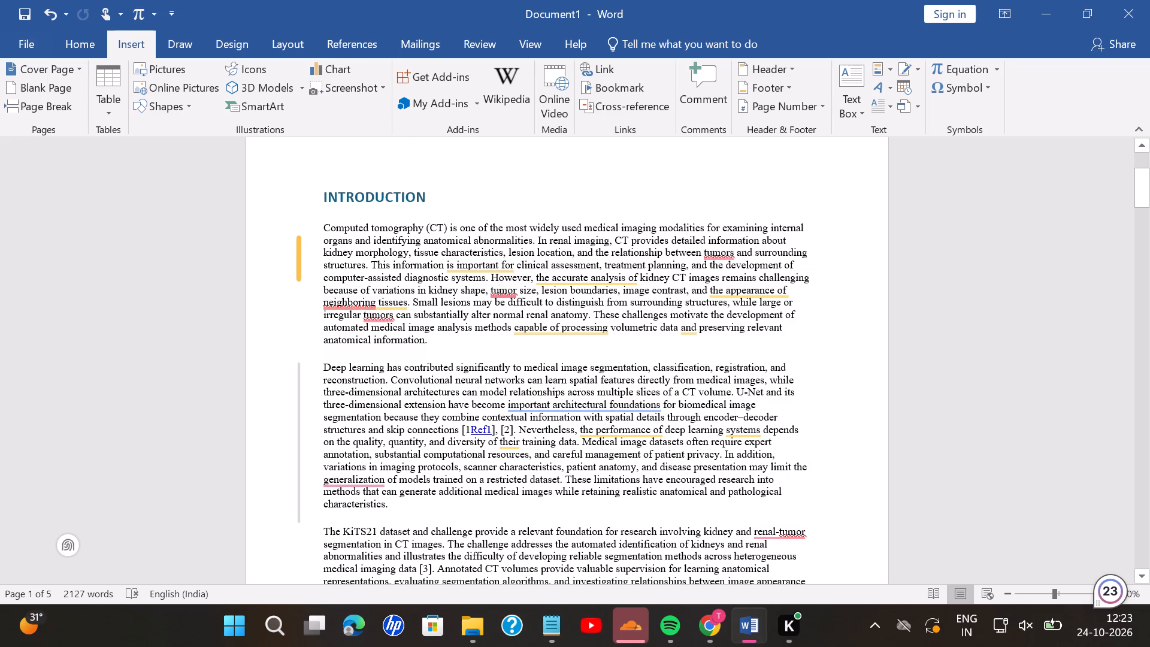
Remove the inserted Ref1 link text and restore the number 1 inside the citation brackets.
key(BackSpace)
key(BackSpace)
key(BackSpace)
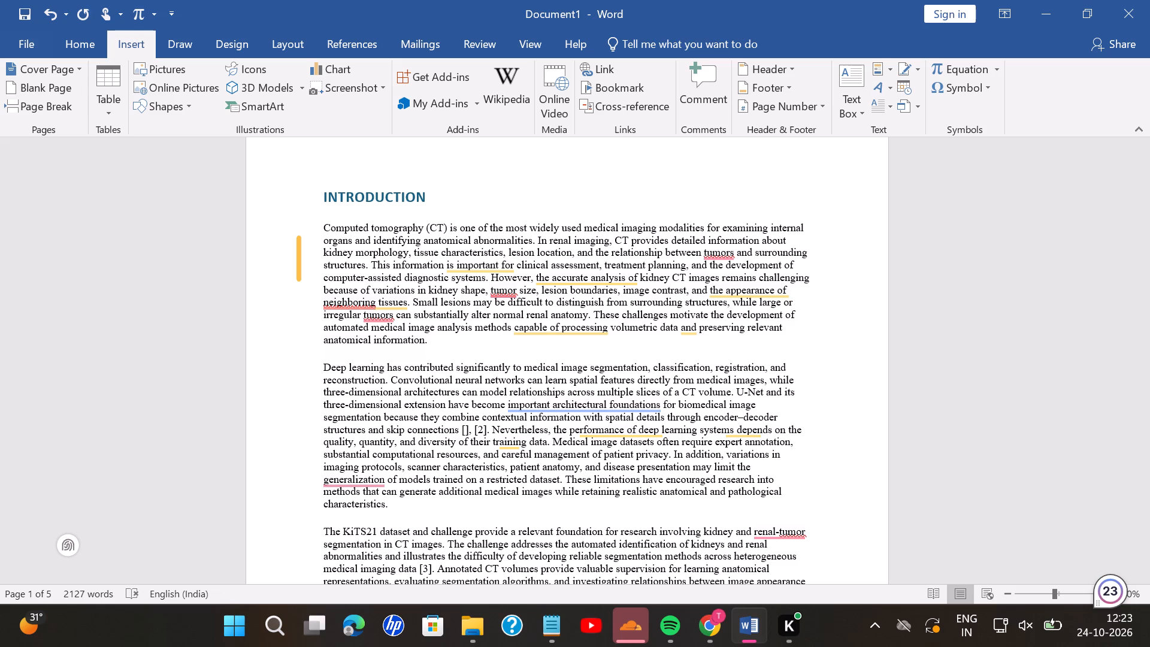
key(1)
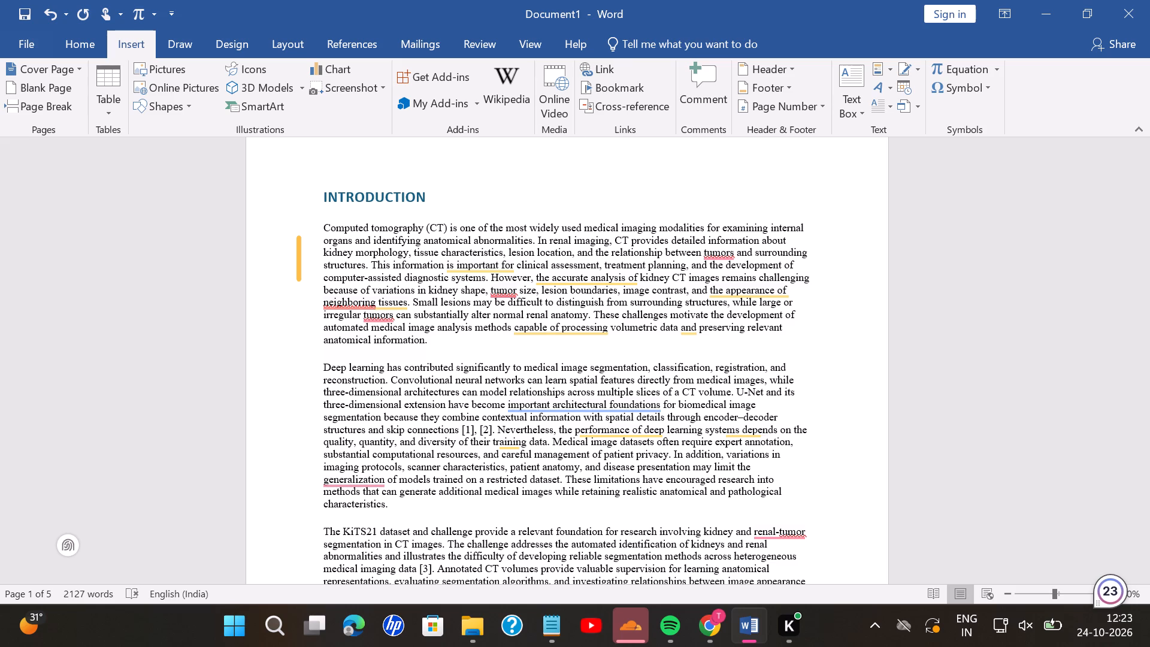
Link the whole [1] citation in the deep learning paragraph to the Ref1 bookmark.
drag(474, 430, 461, 430)
click(624, 88)
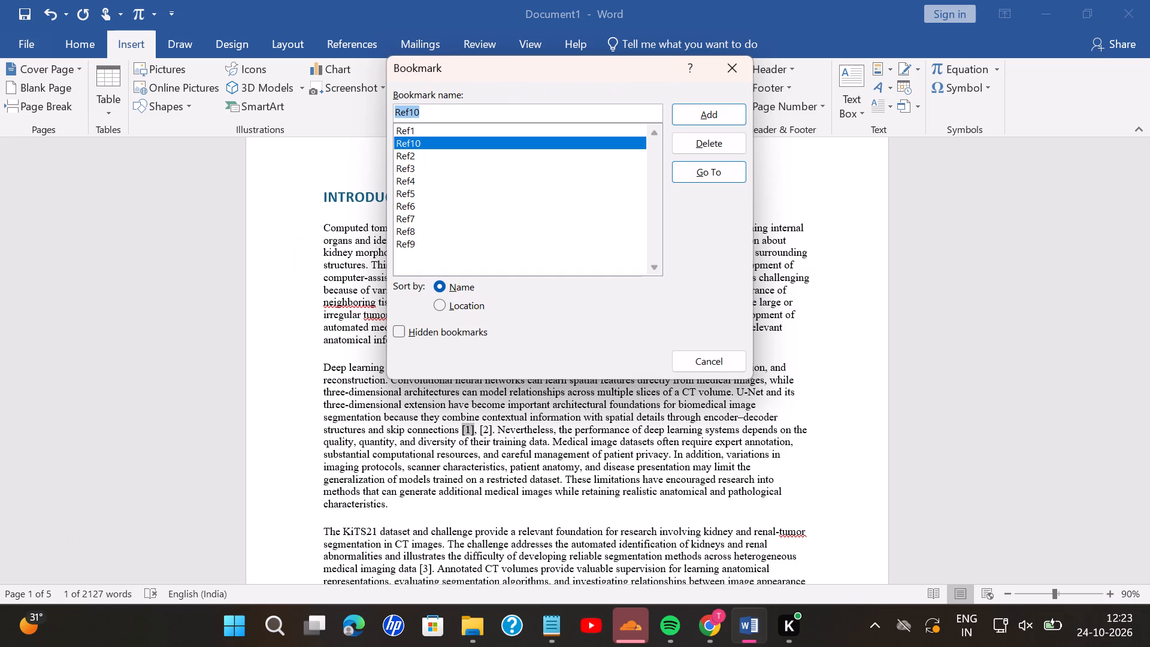
click(739, 57)
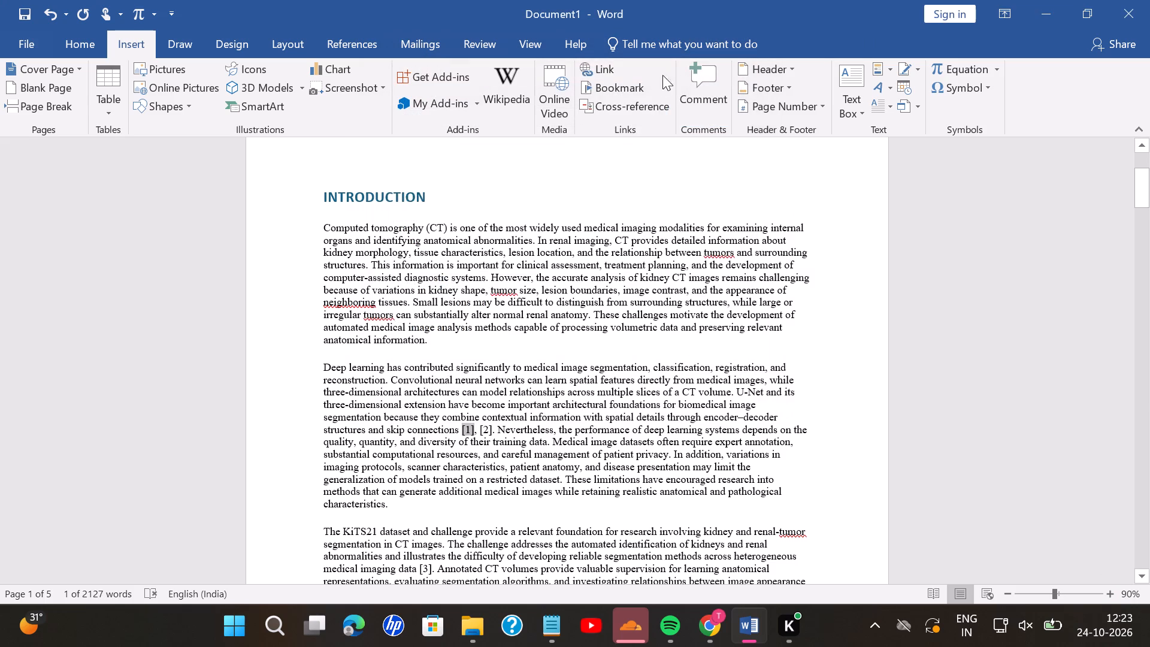
click(602, 67)
scroll(229, 340, down, 1)
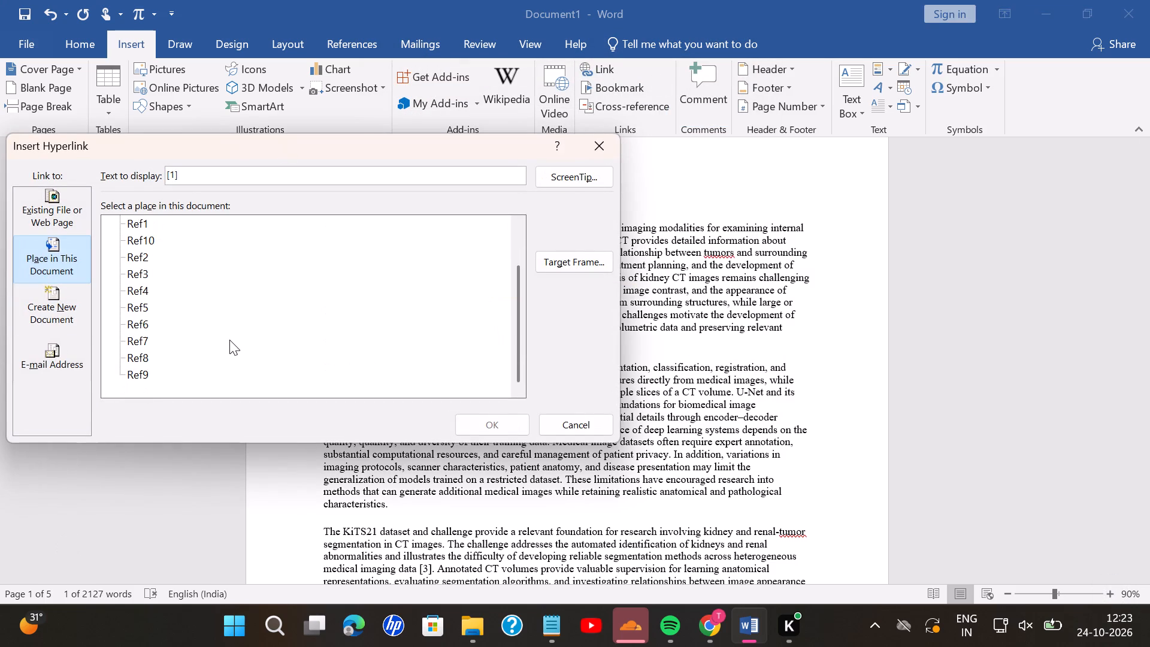
scroll(229, 340, down, 1)
scroll(229, 340, up, 2)
double_click(126, 277)
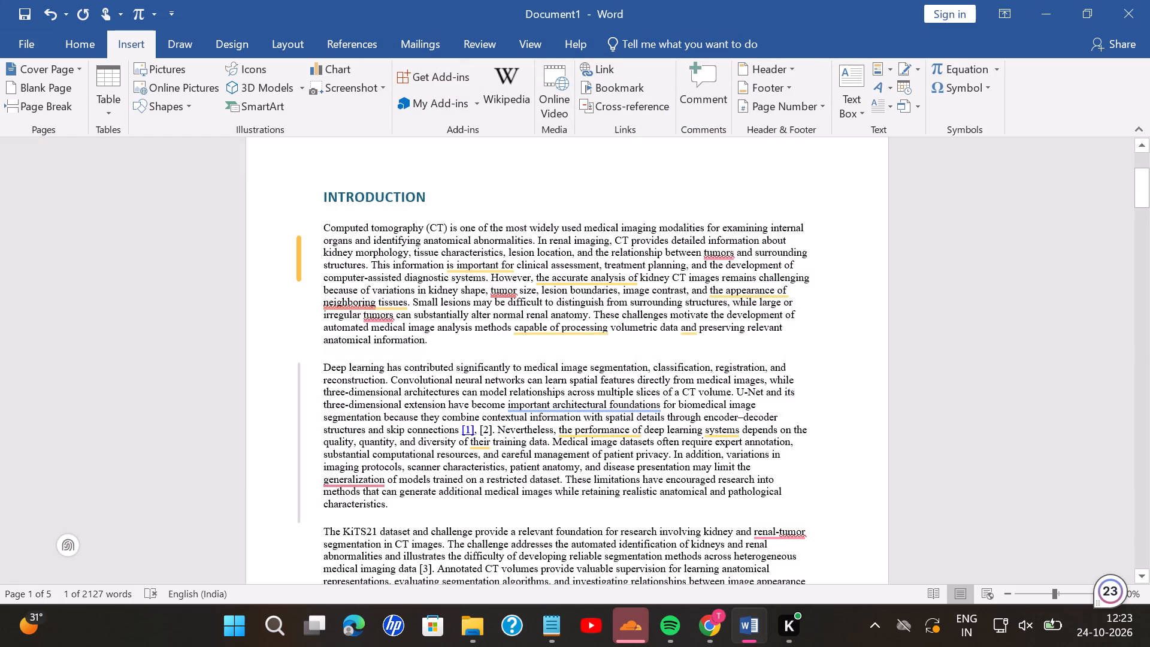
Link the [2] citation in the Introduction's deep learning paragraph to the Ref2 bookmark.
ctrl+scroll(488, 431, up, 4)
scroll(488, 431, down, 1)
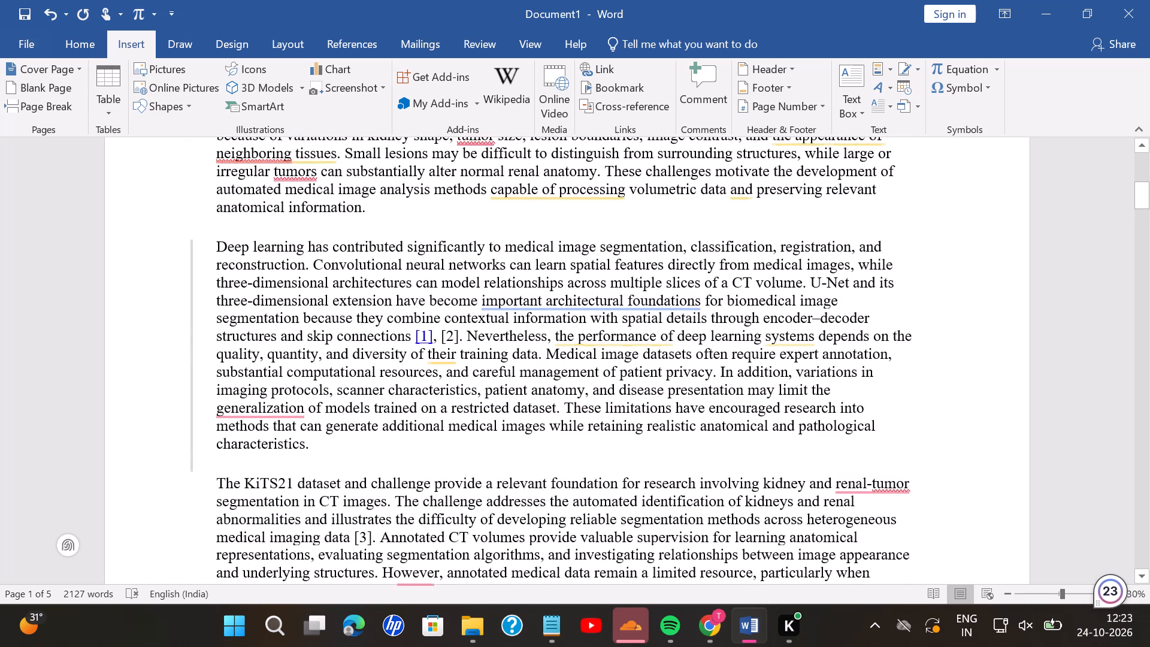
drag(457, 334, 443, 334)
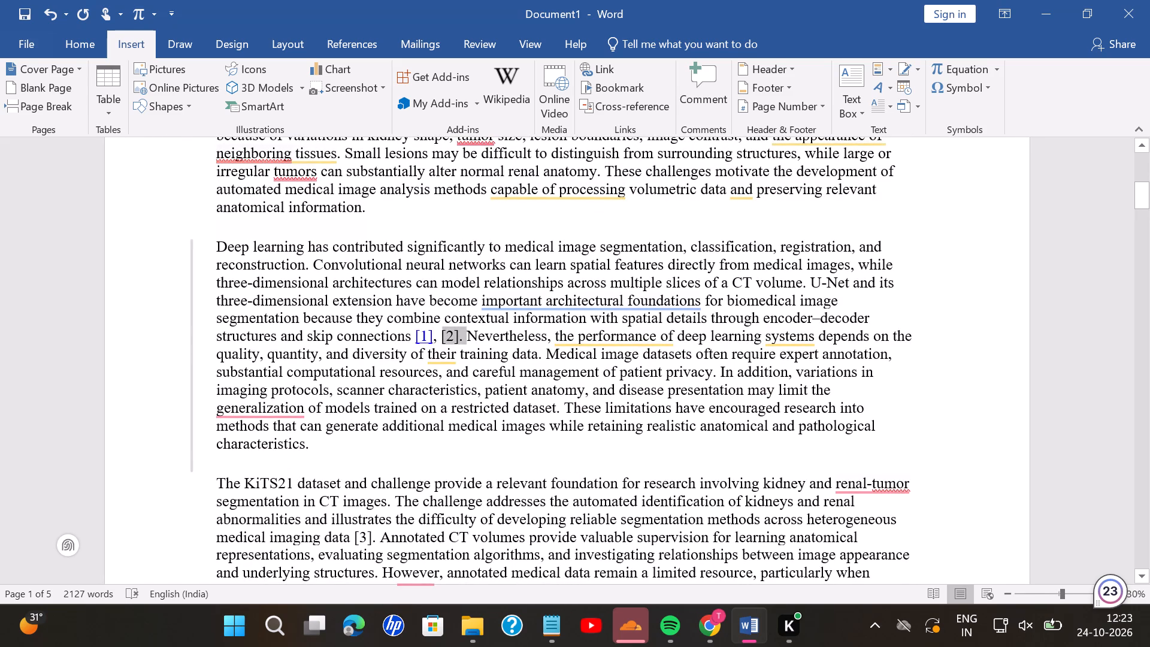
drag(443, 334, 441, 341)
click(608, 80)
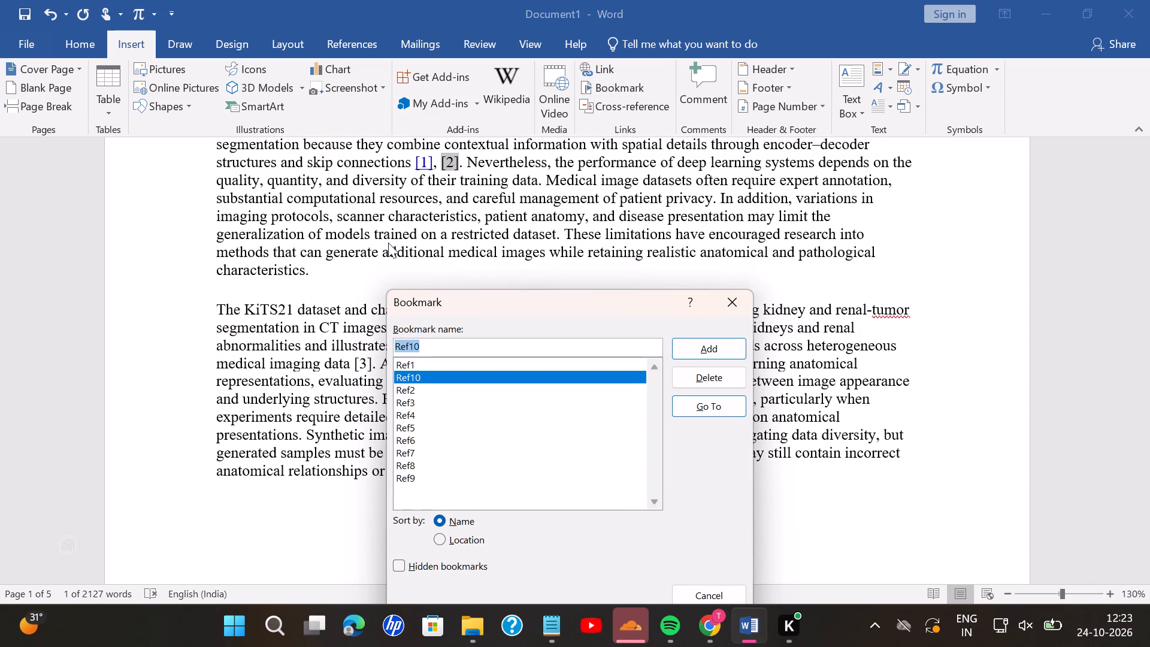
click(732, 301)
click(598, 68)
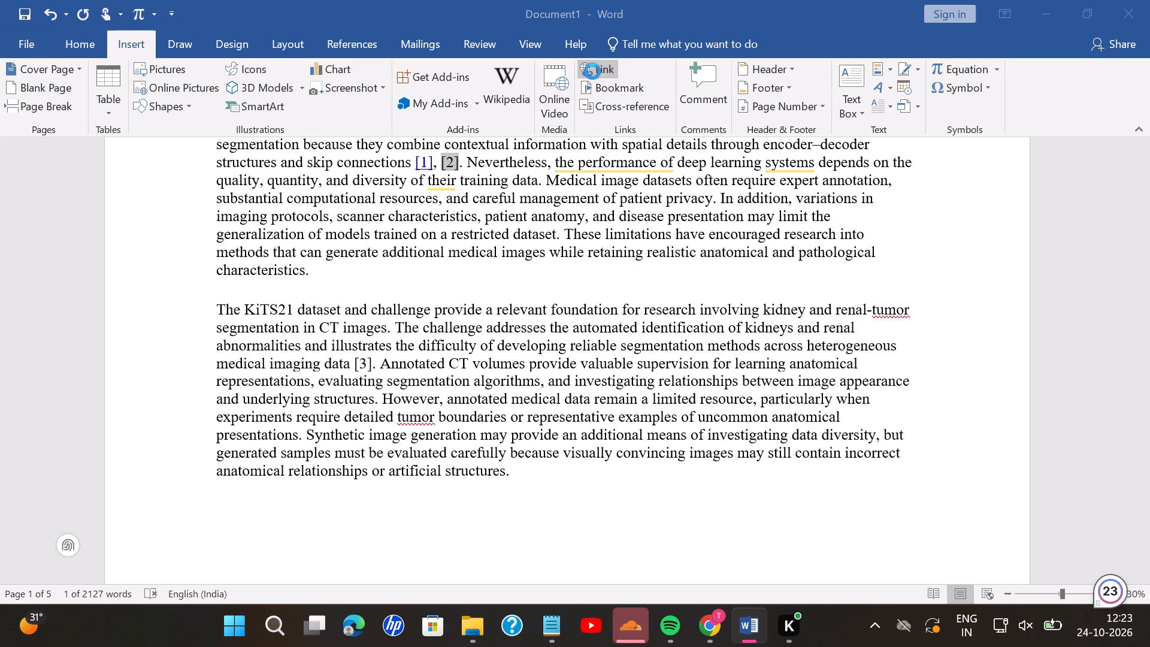
double_click(140, 293)
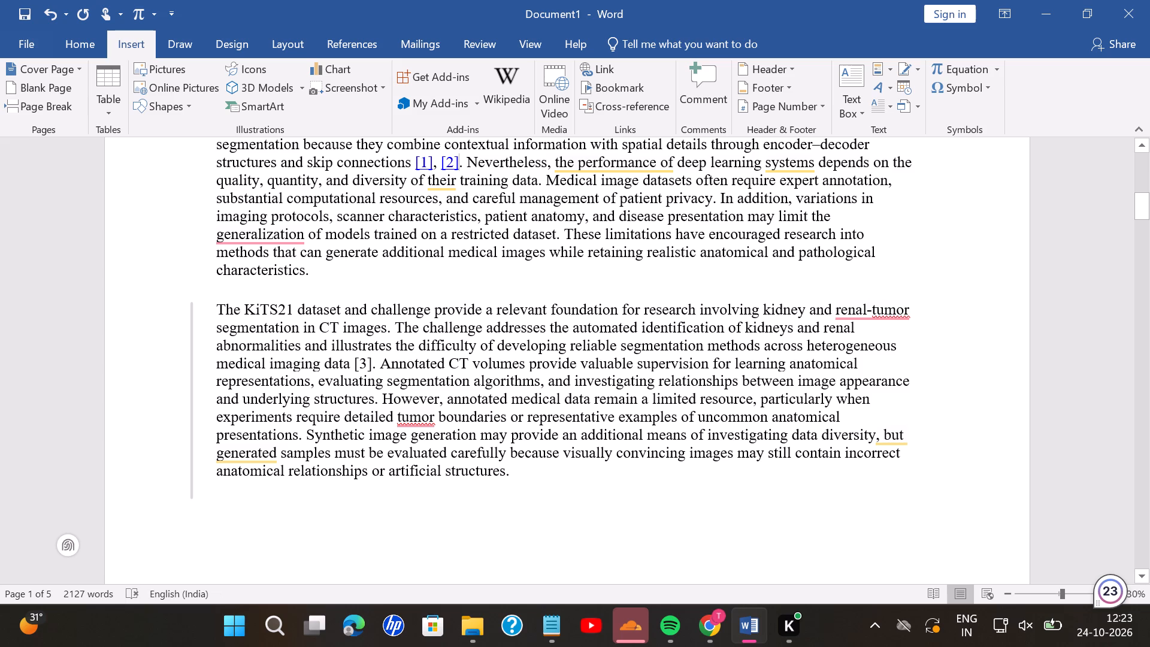
Link the [3] citation in the KiTS21 dataset paragraph to the Ref3 bookmark.
click(370, 361)
drag(370, 361, 360, 363)
drag(360, 363, 366, 368)
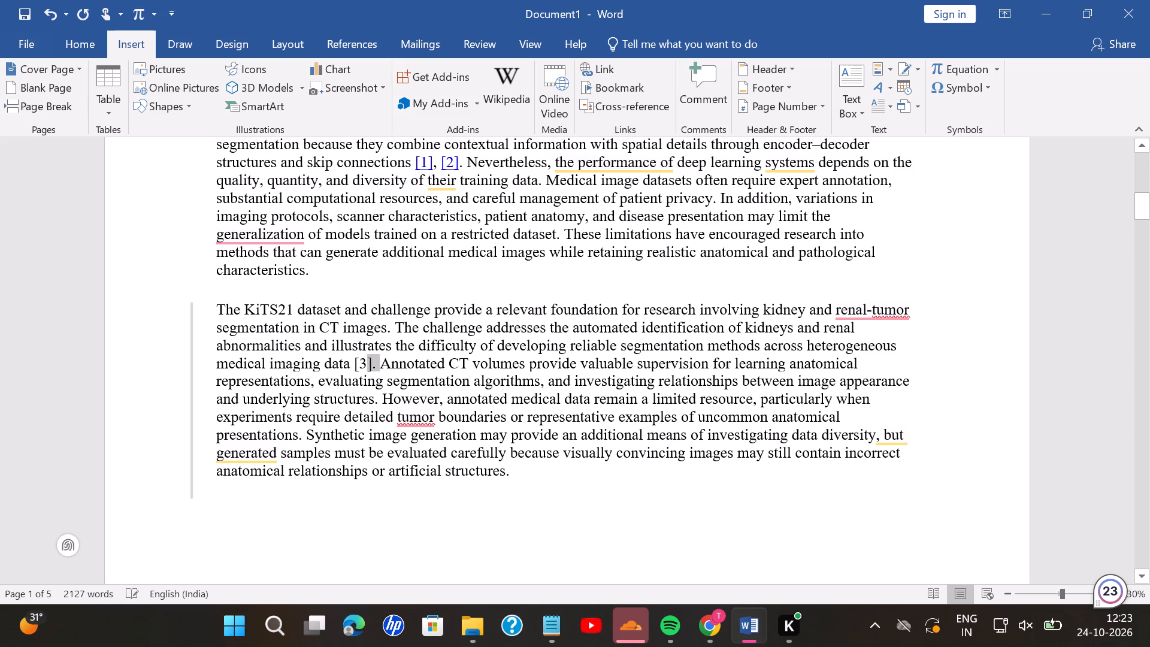
drag(366, 368, 373, 367)
click(373, 367)
drag(373, 367, 364, 367)
drag(364, 367, 354, 368)
drag(354, 368, 352, 368)
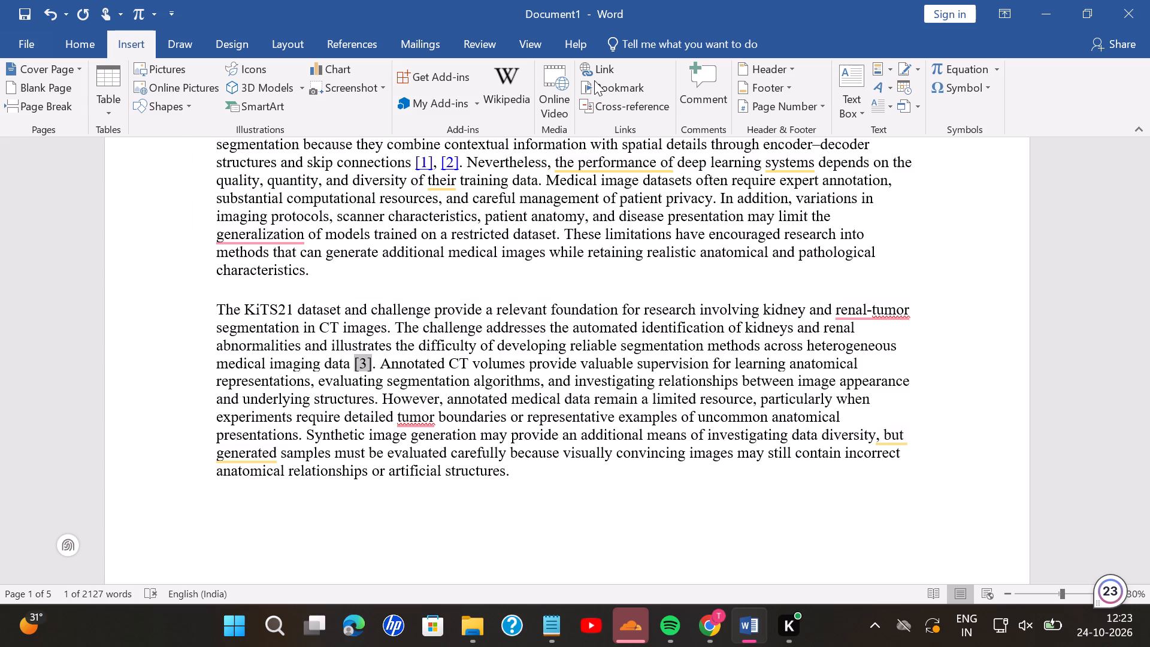
click(594, 77)
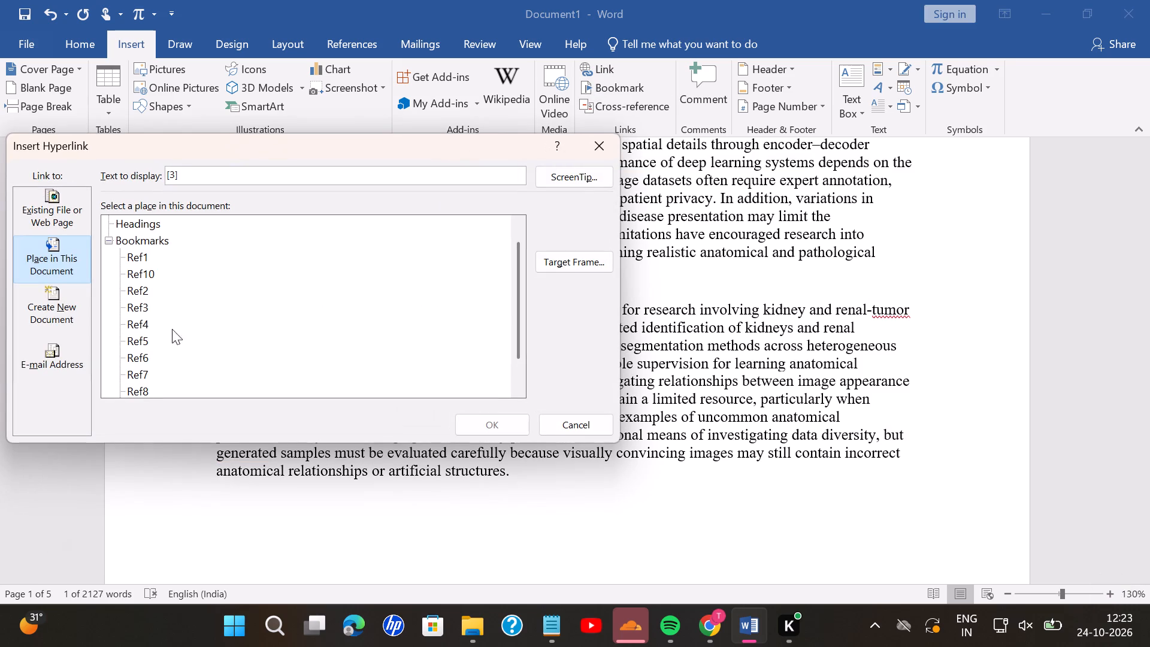
double_click(139, 307)
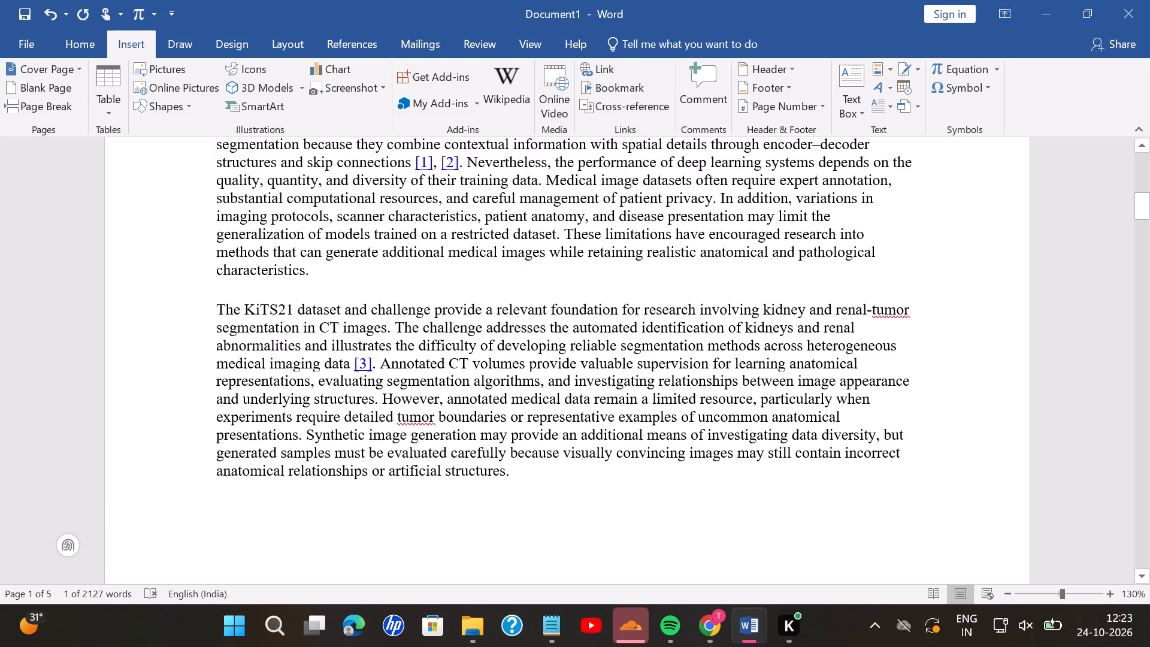
Link the [4] citation after Goodfellow et al. in the generative modelling paragraph to the Ref4 bookmark.
scroll(615, 426, down, 3)
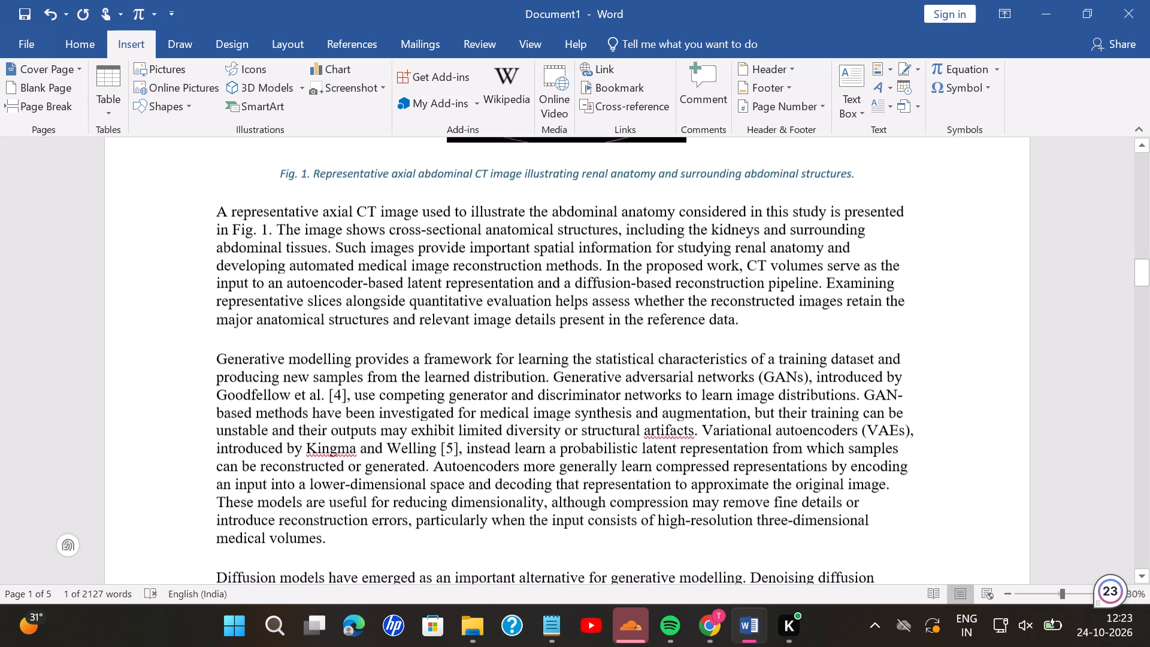
scroll(615, 426, down, 3)
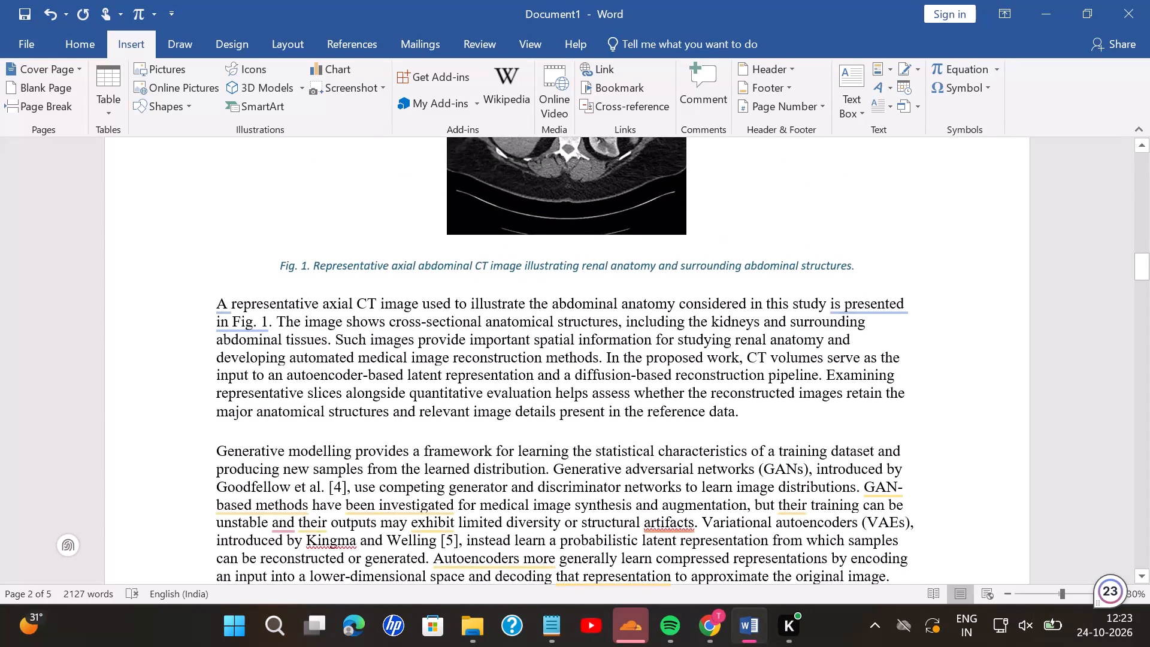
scroll(615, 426, down, 1)
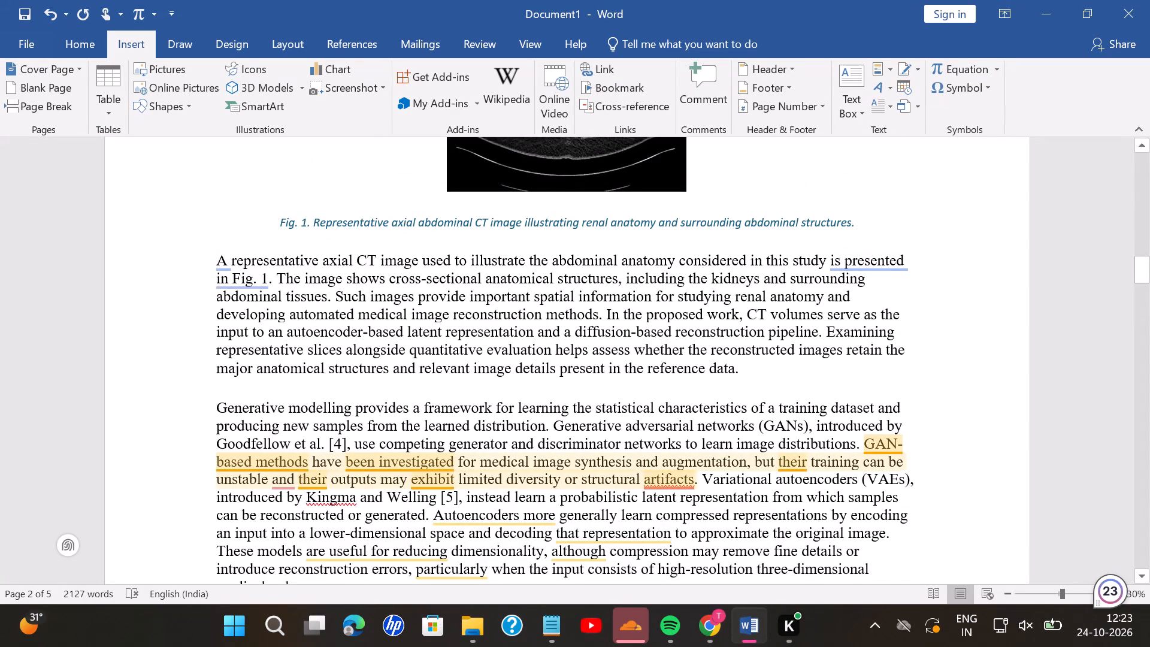
click(345, 445)
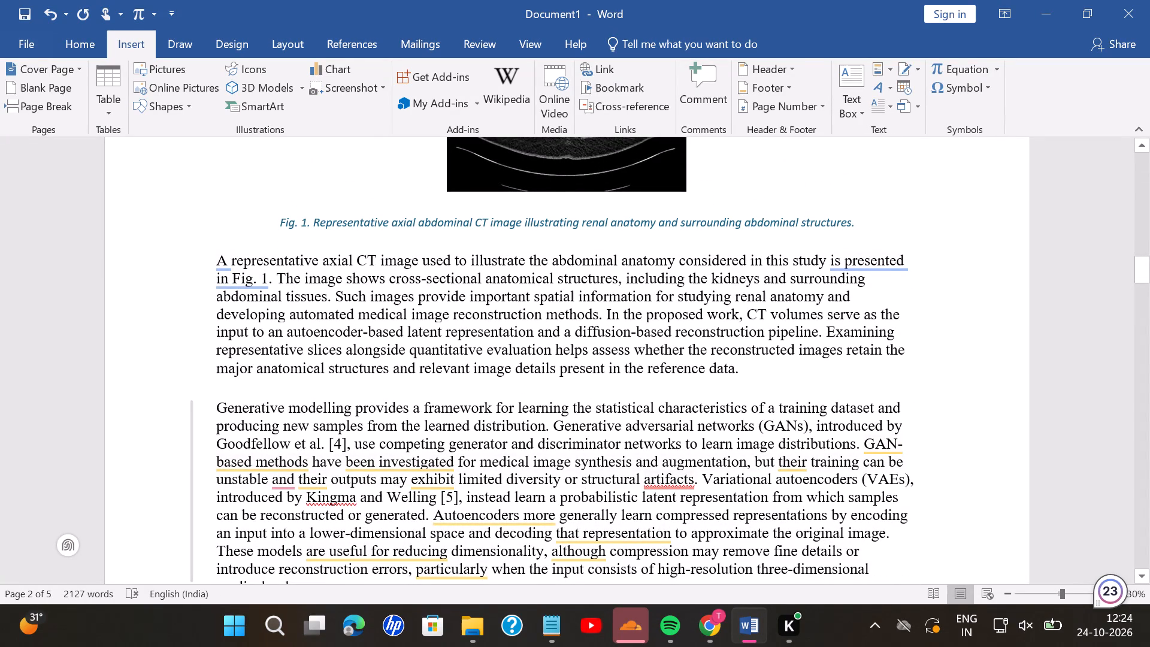
drag(345, 445, 325, 448)
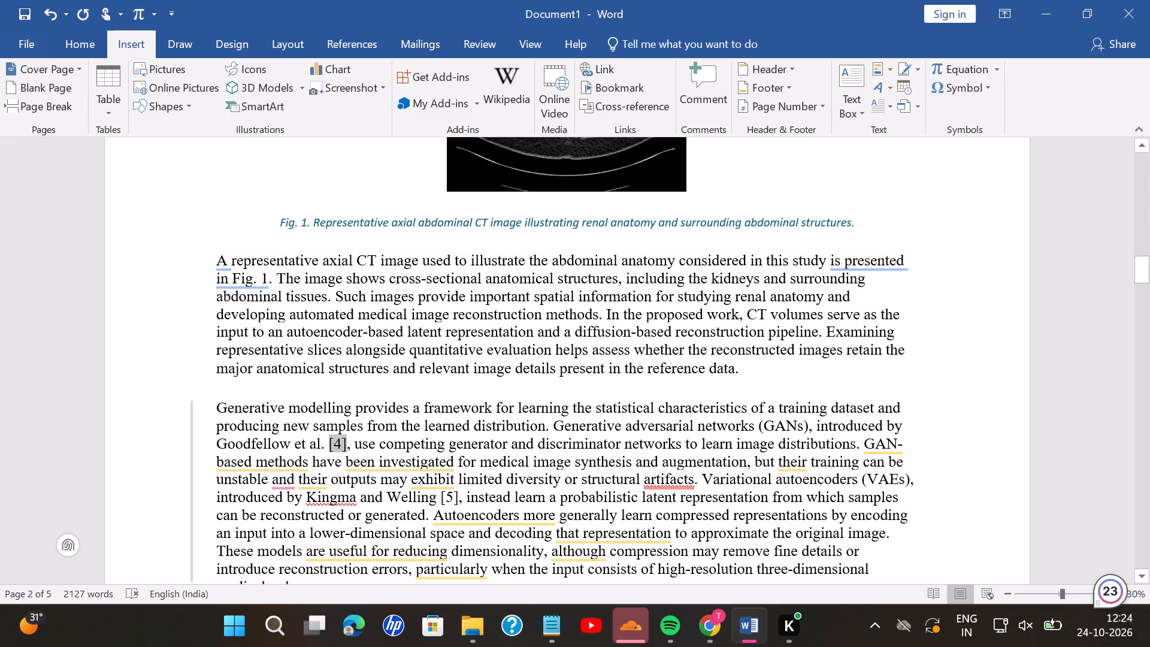
drag(325, 448, 327, 448)
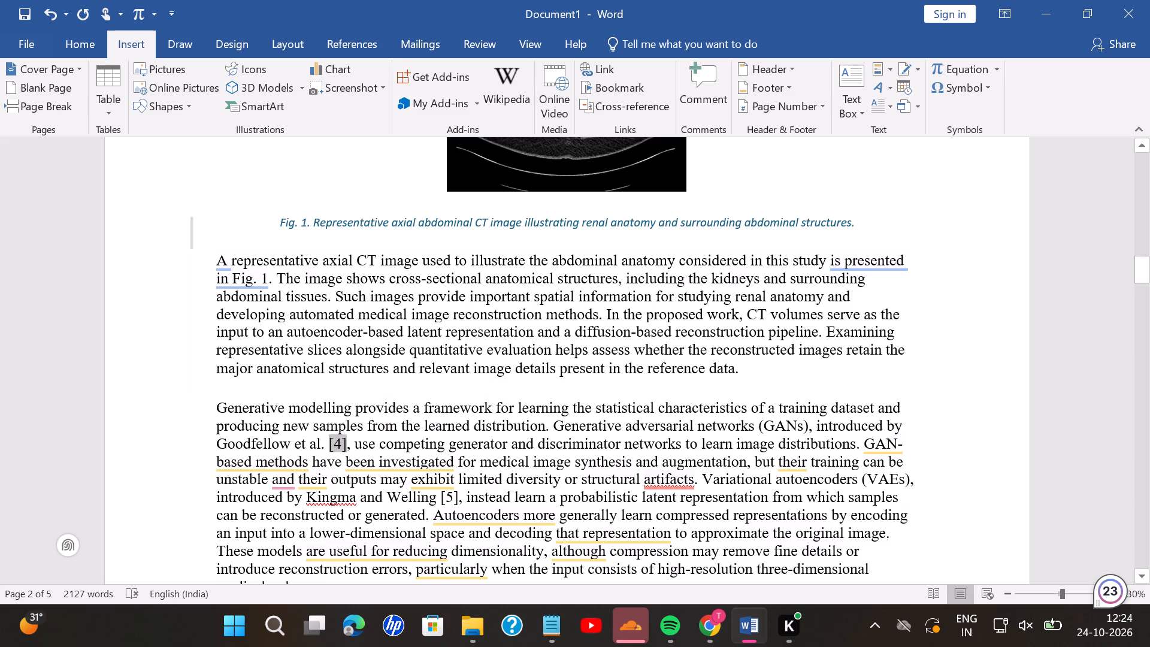
click(607, 74)
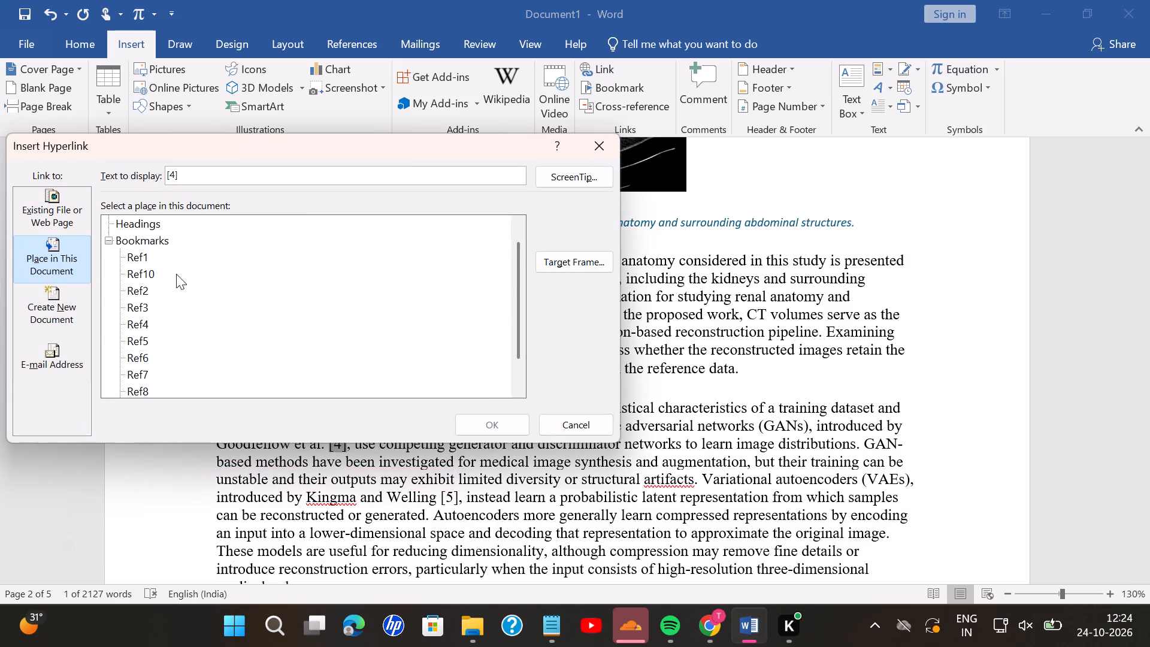
double_click(144, 321)
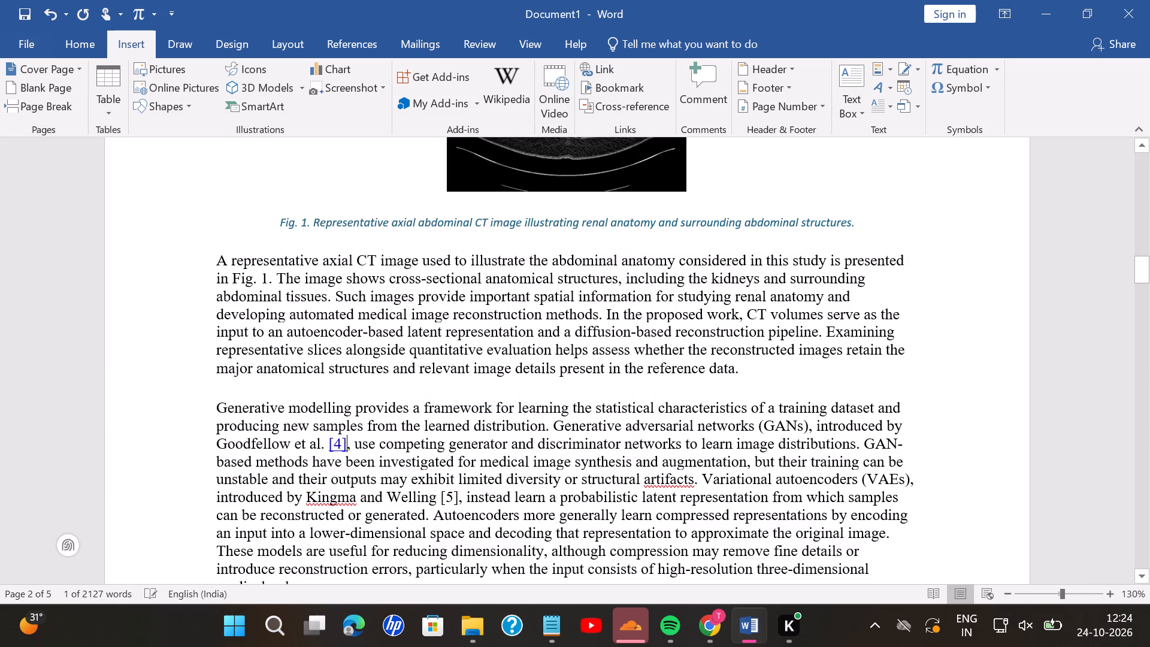
Link the [5] citation after Kingma and Welling in the generative modelling paragraph to the Ref5 bookmark.
scroll(458, 423, down, 1)
ctrl+scroll(458, 423, down, 2)
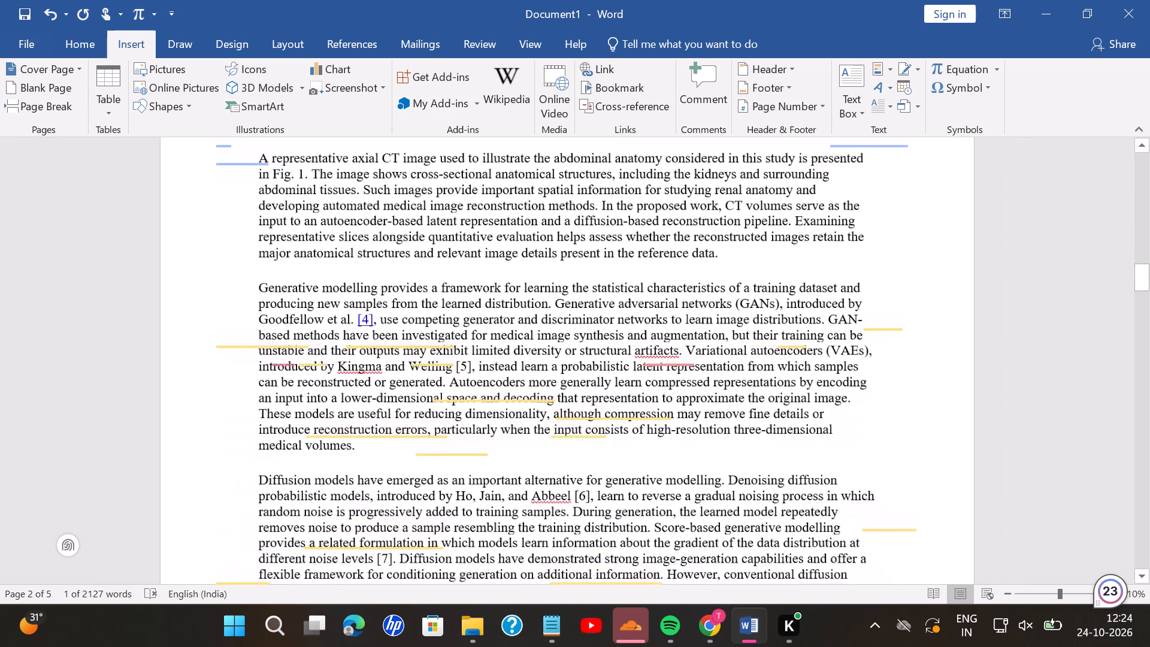
ctrl+scroll(458, 423, down, 1)
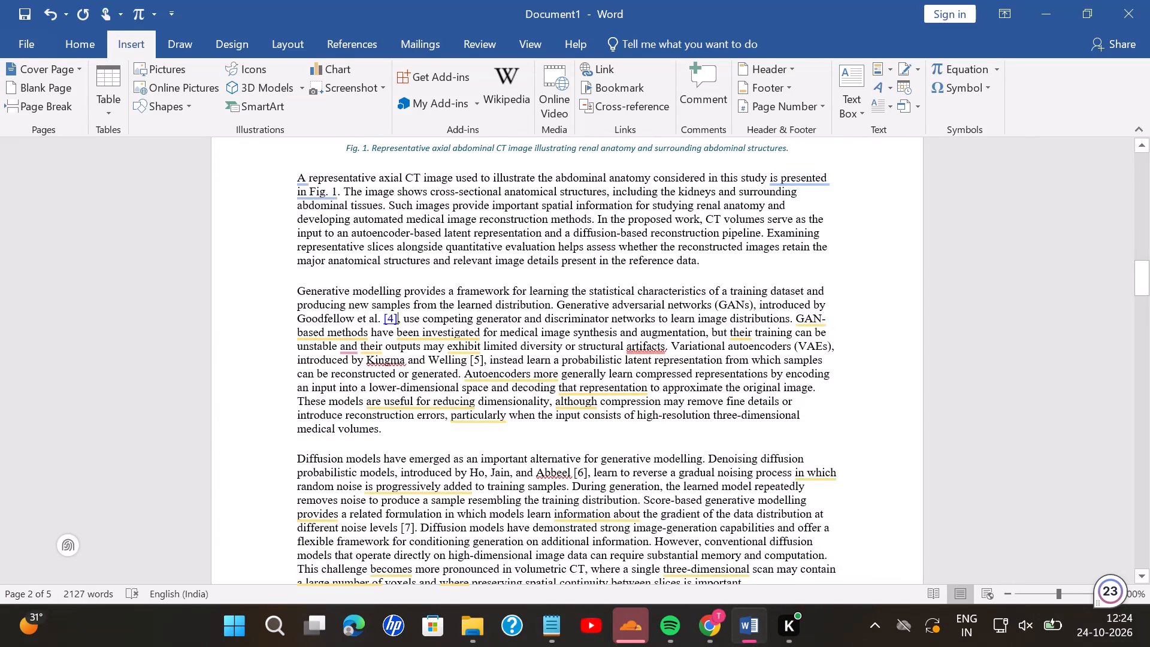
scroll(458, 423, down, 1)
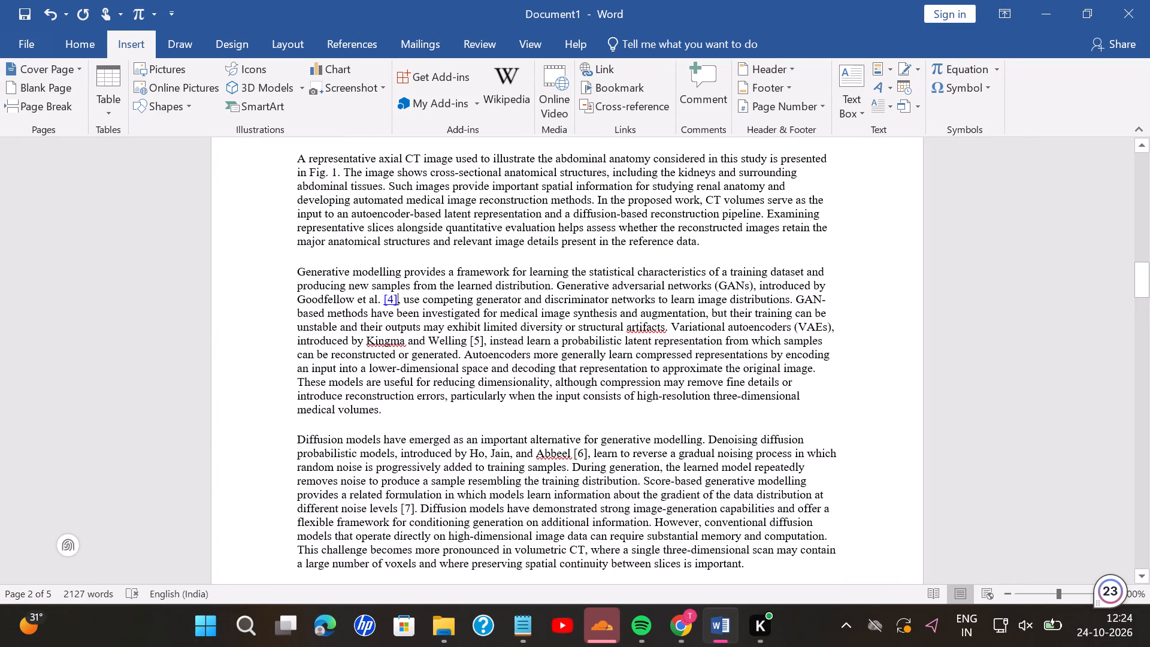
scroll(458, 423, down, 4)
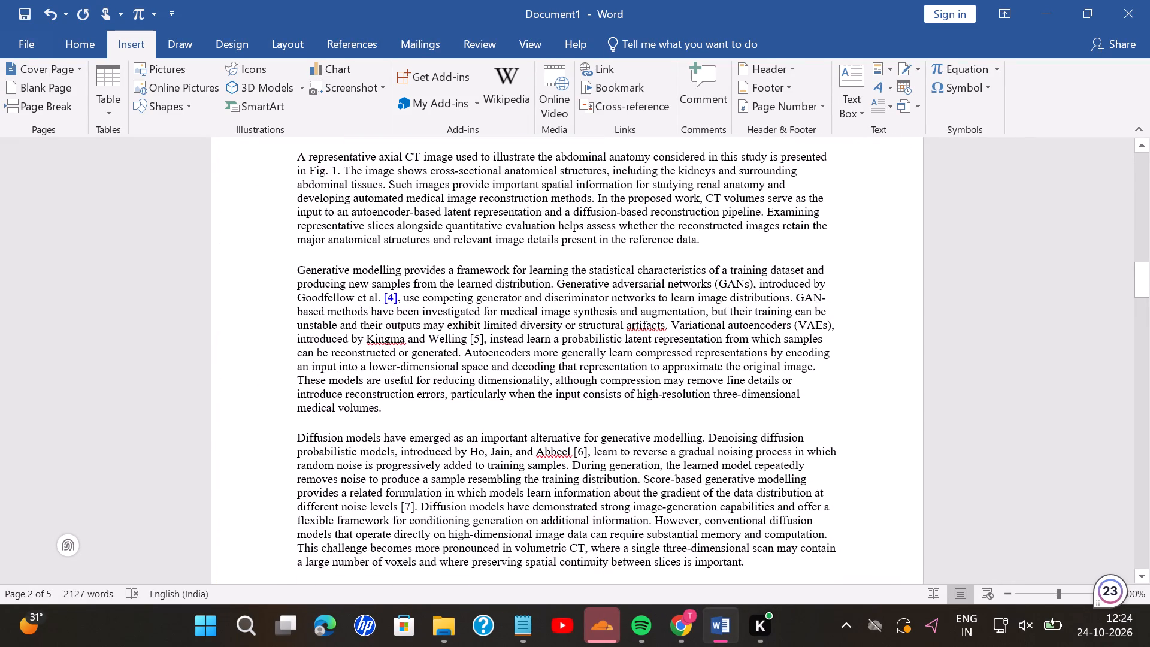
scroll(458, 423, down, 1)
click(482, 337)
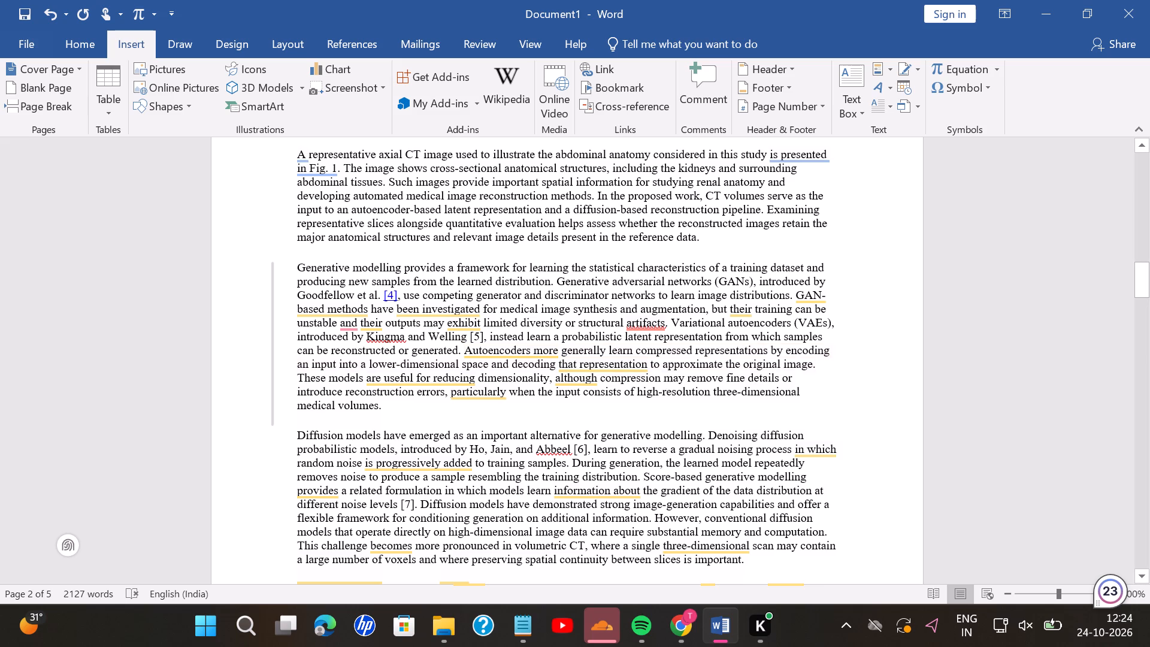
drag(482, 337, 476, 340)
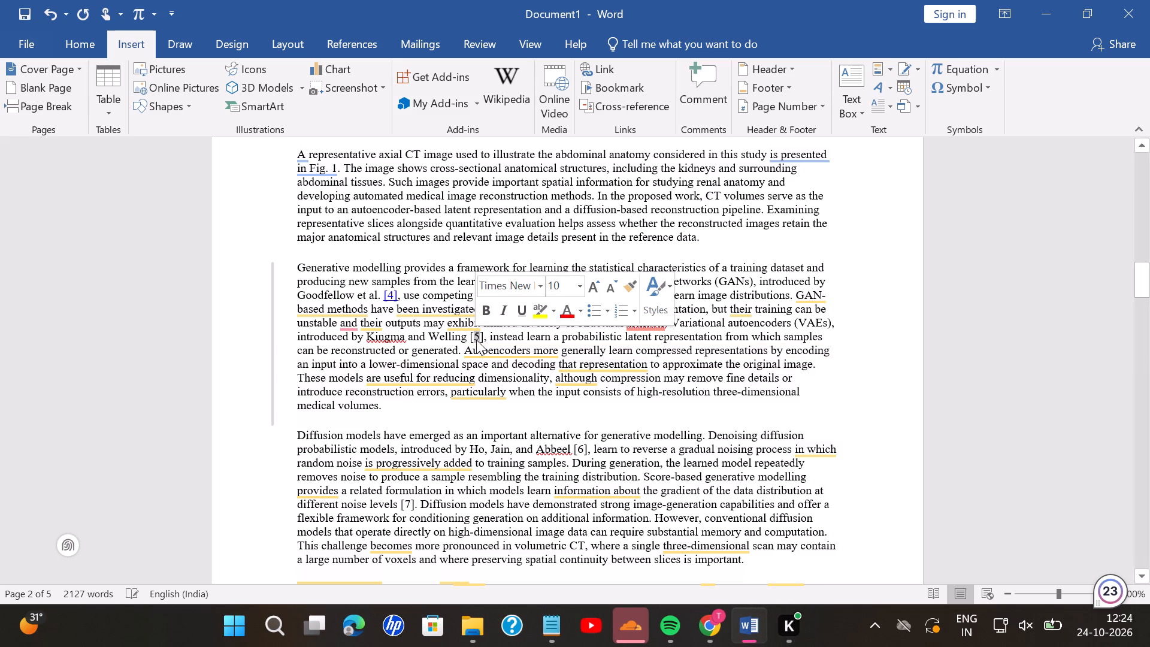
click(484, 339)
drag(484, 339, 468, 338)
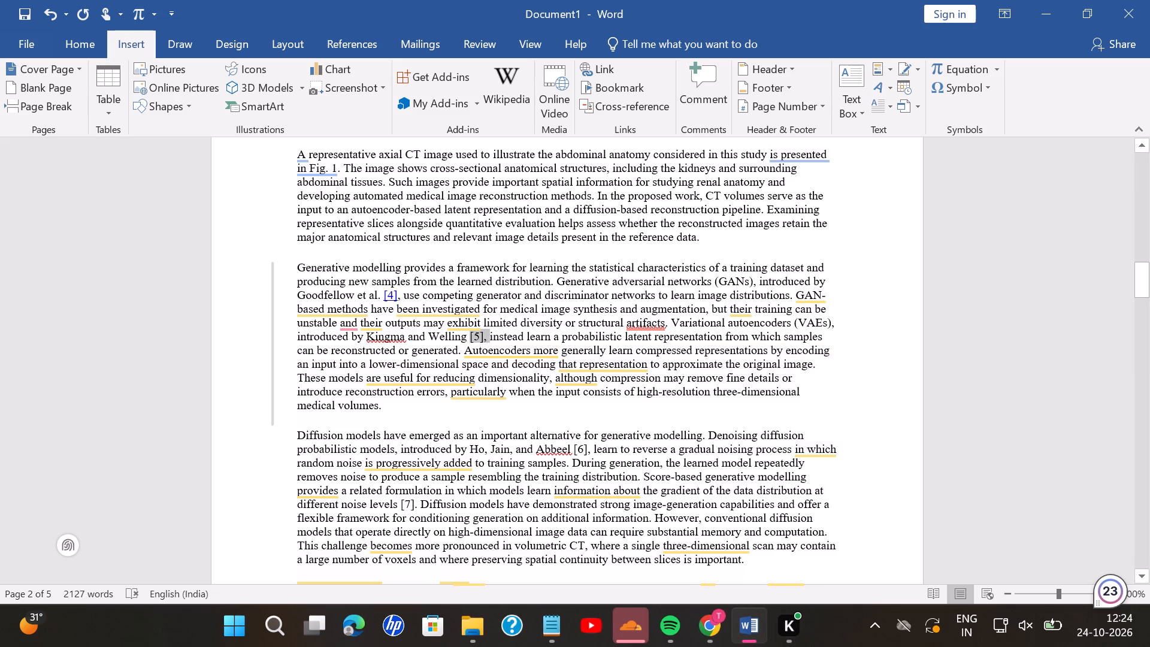
drag(468, 338, 470, 337)
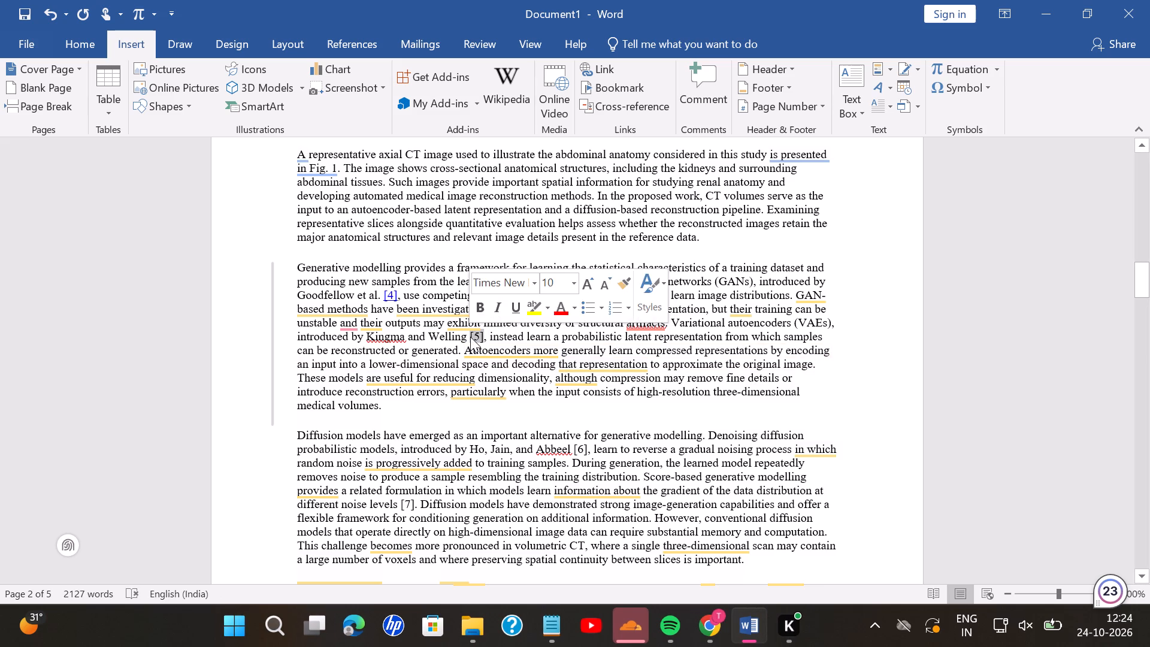
click(592, 65)
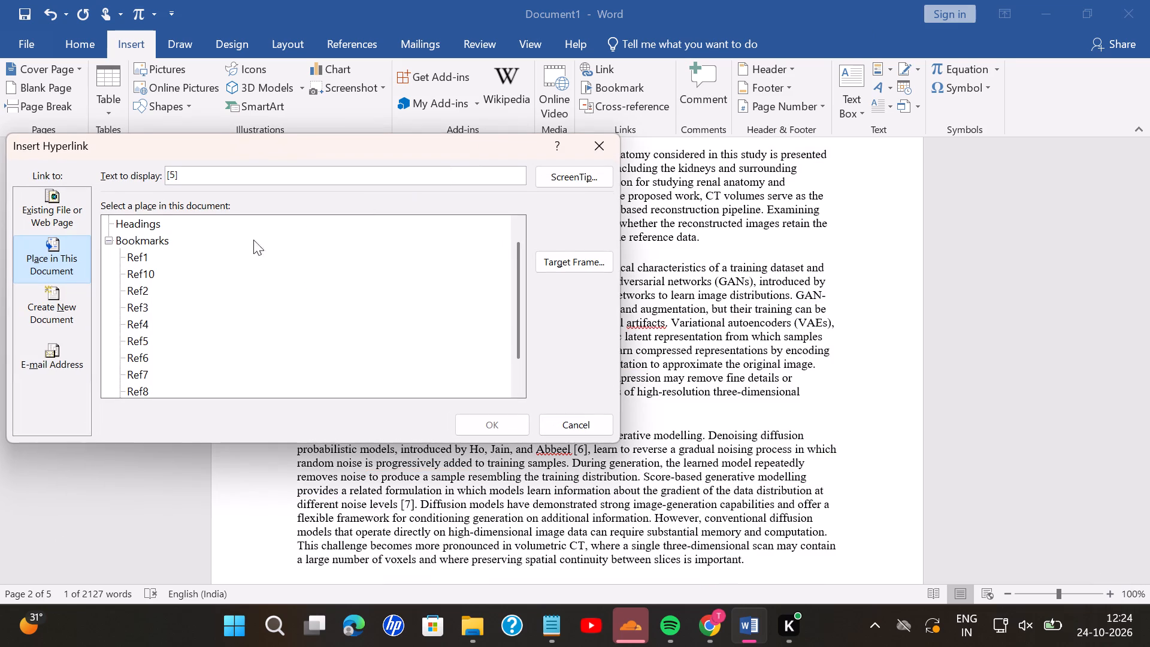
double_click(143, 339)
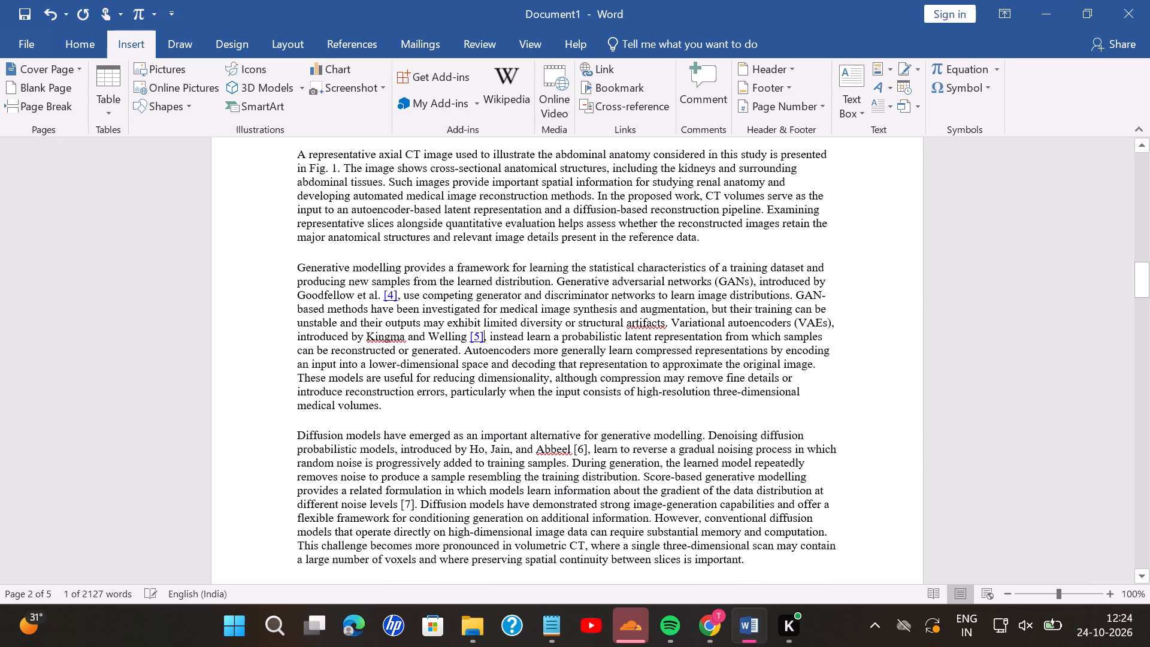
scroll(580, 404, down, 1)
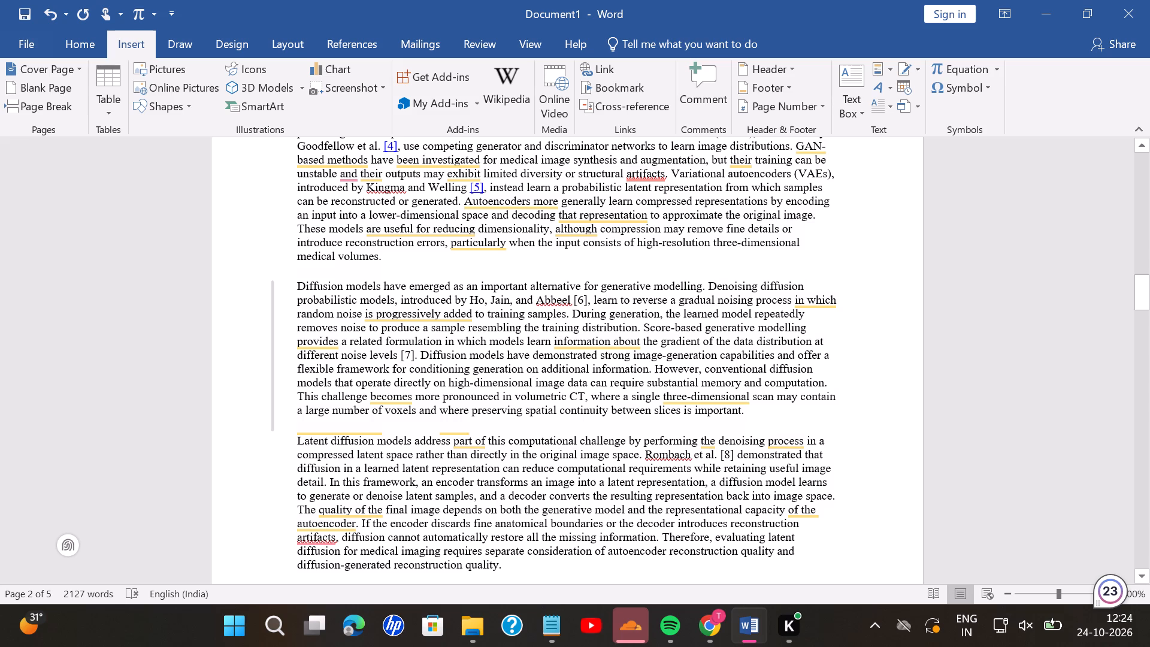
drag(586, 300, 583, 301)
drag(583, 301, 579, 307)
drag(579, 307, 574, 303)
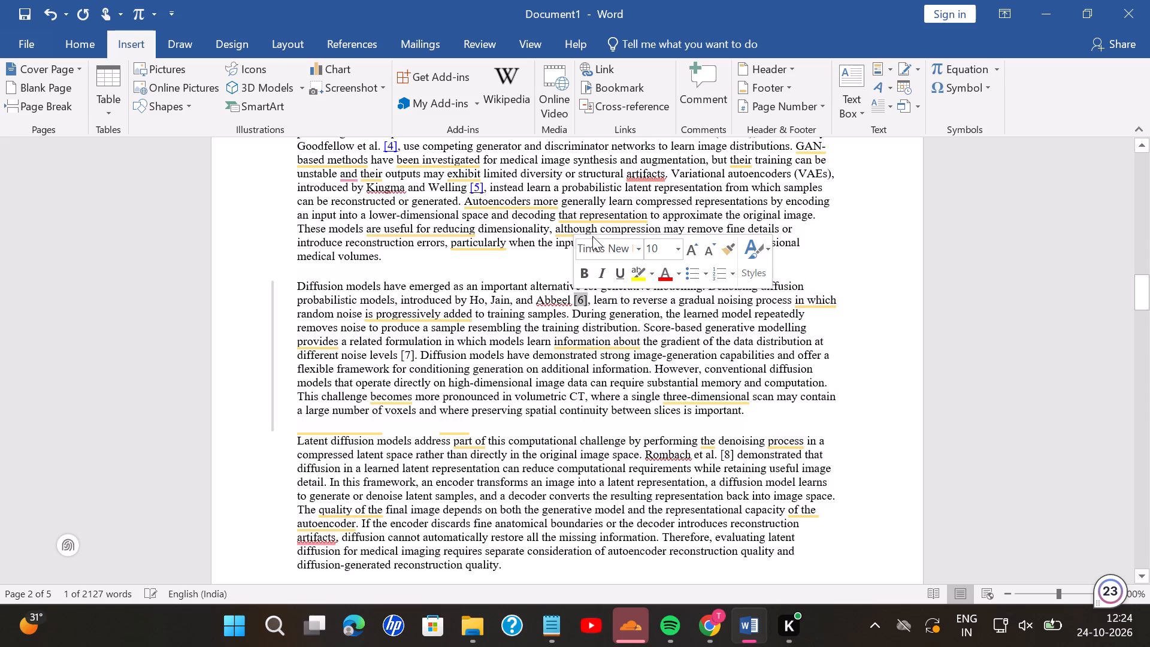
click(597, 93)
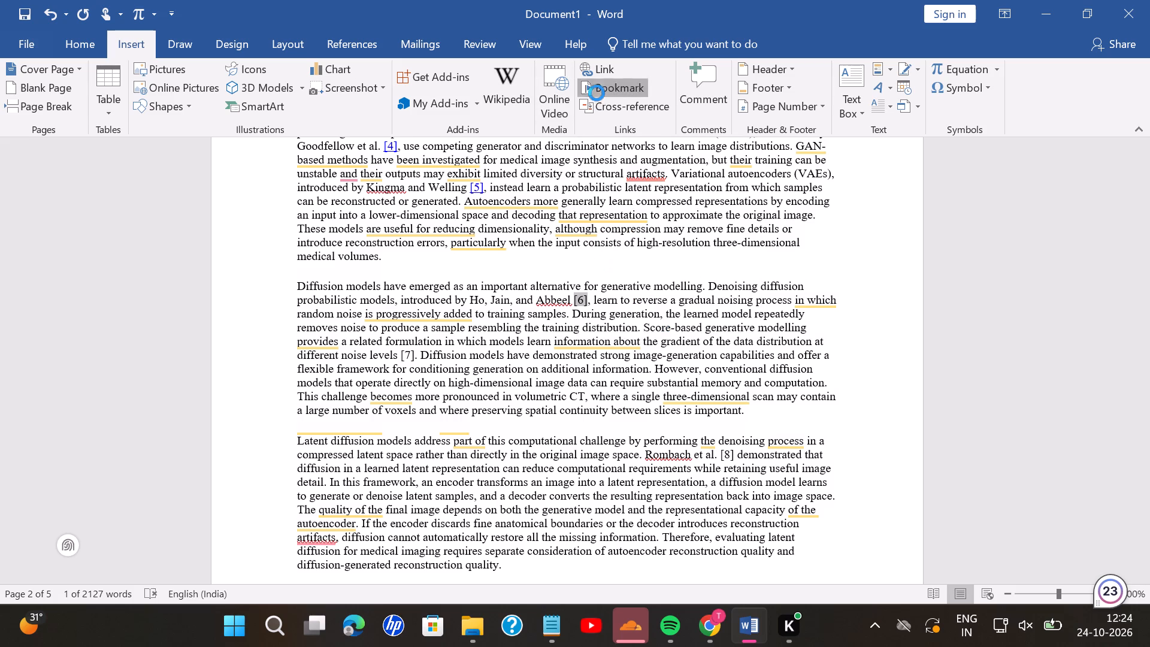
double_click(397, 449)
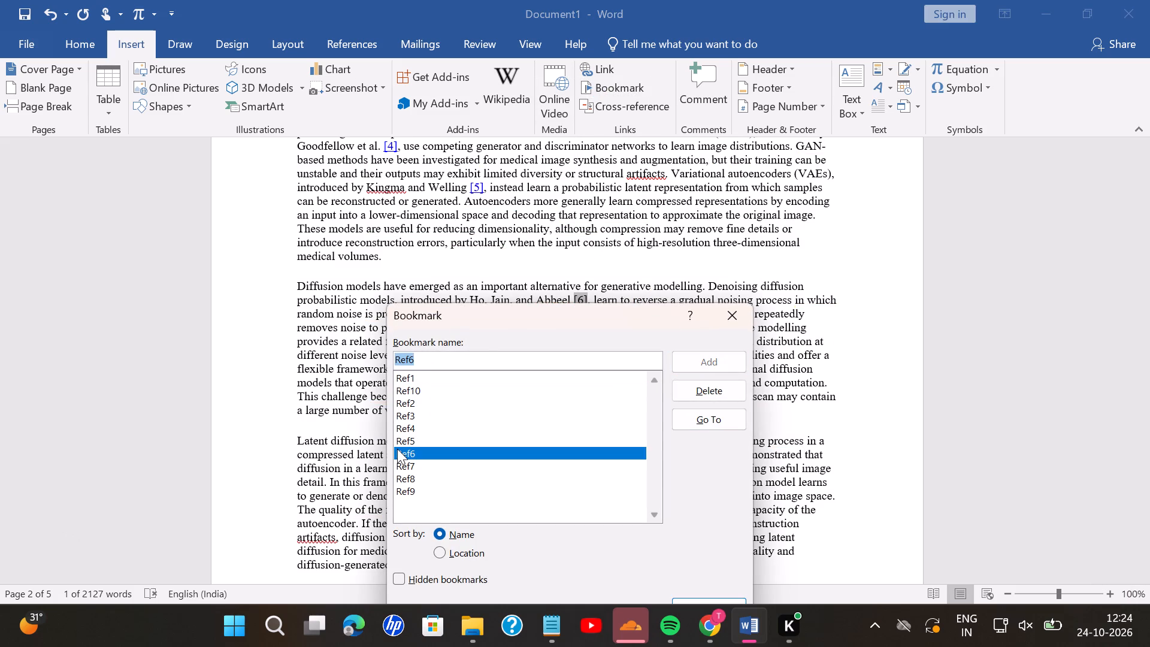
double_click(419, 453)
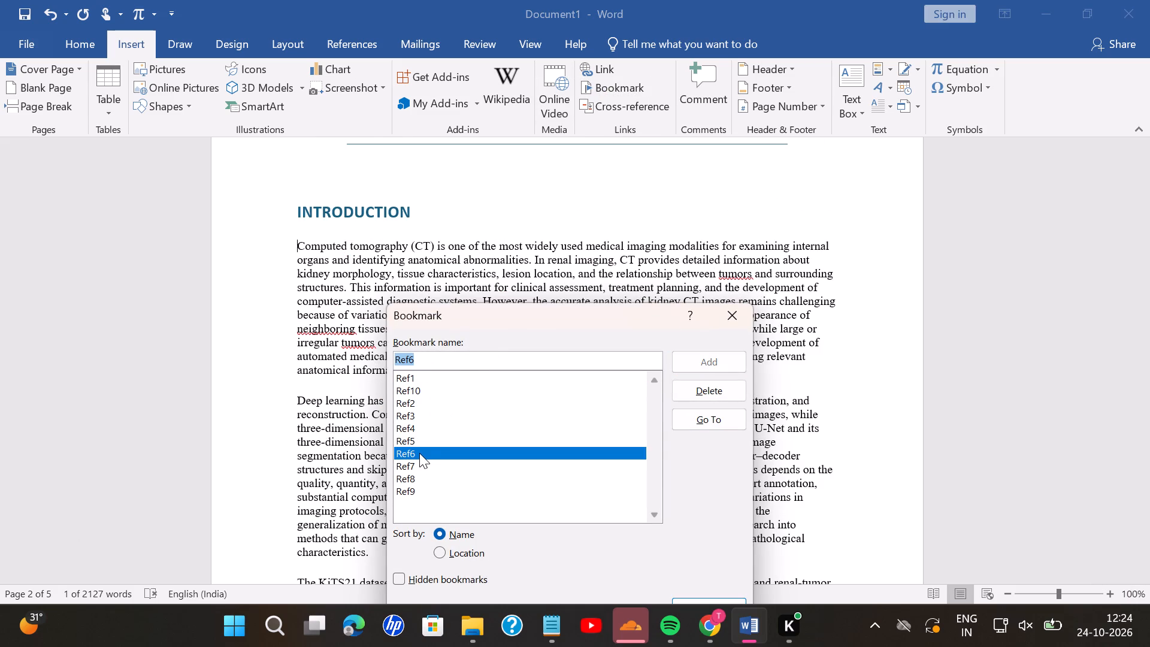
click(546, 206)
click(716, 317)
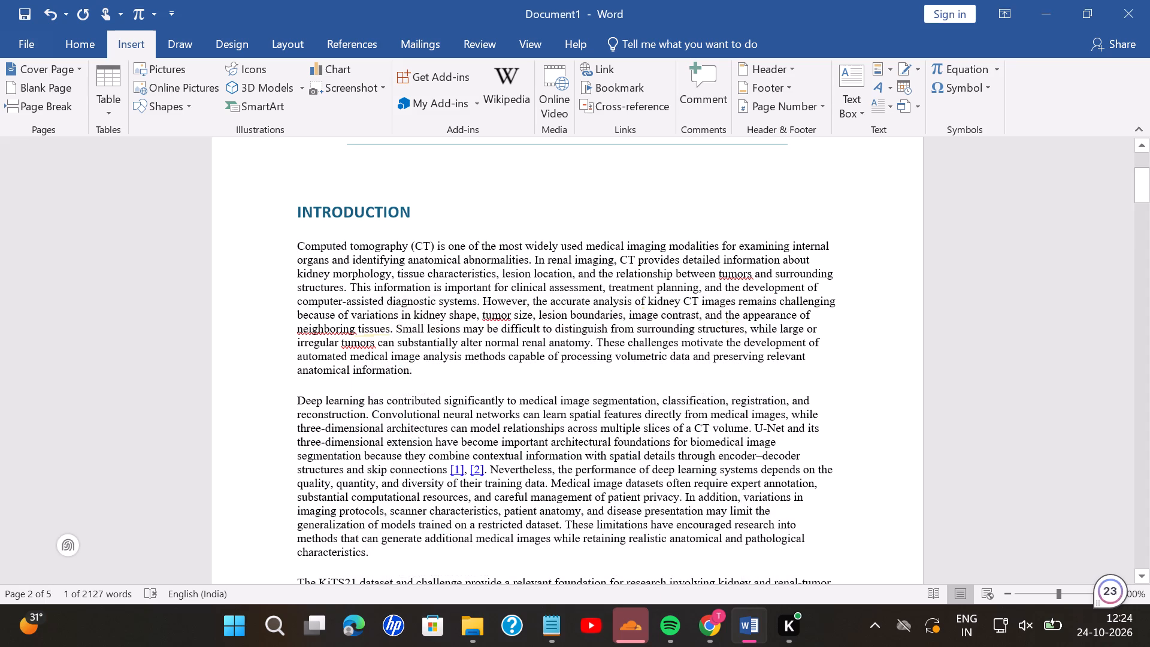
Link the [6] citation after Ho, Jain, and Abbeel in the diffusion models paragraph to the Ref6 bookmark.
scroll(716, 317, down, 5)
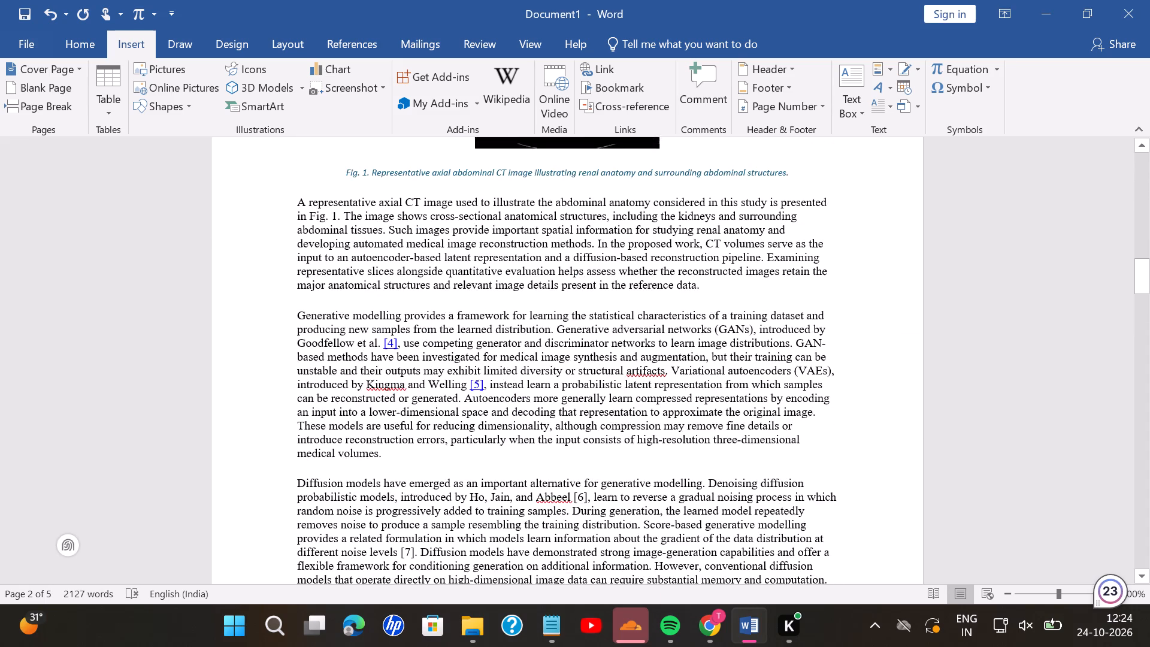
scroll(716, 317, down, 2)
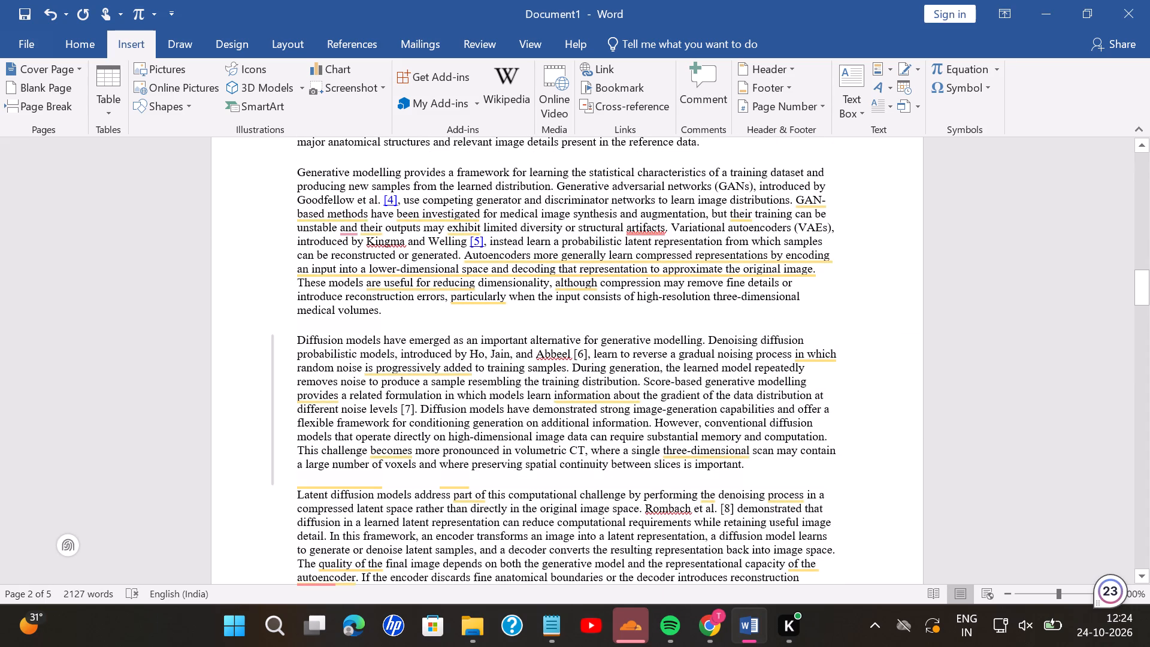
click(586, 352)
drag(586, 352, 576, 353)
drag(576, 353, 573, 356)
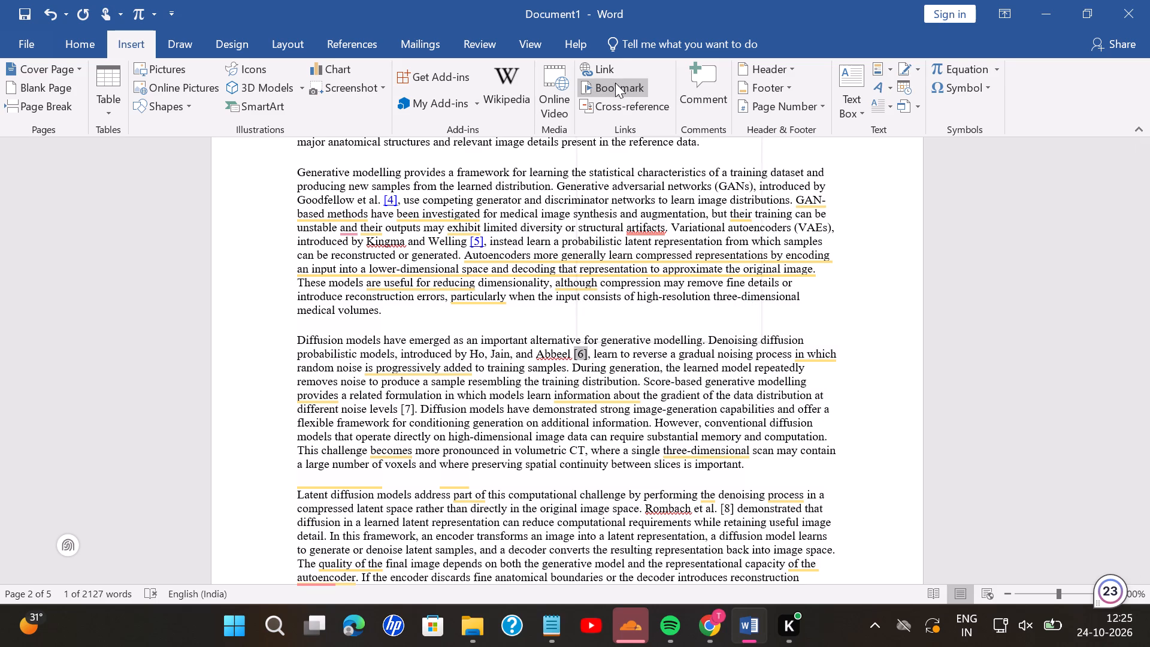
click(604, 66)
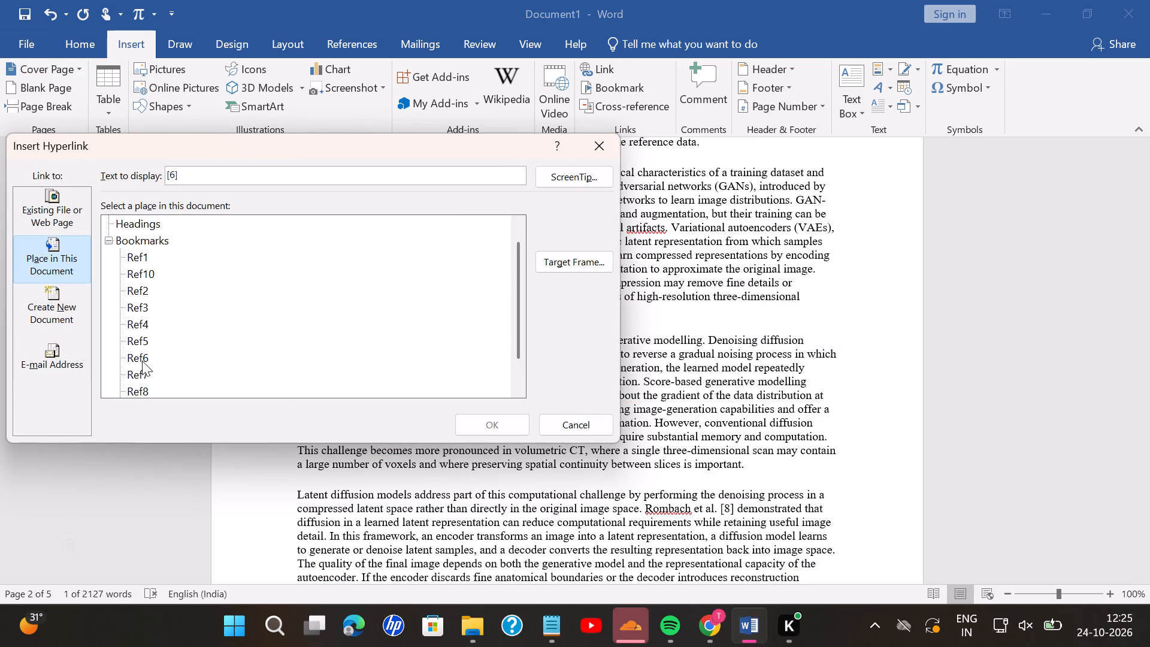
double_click(141, 360)
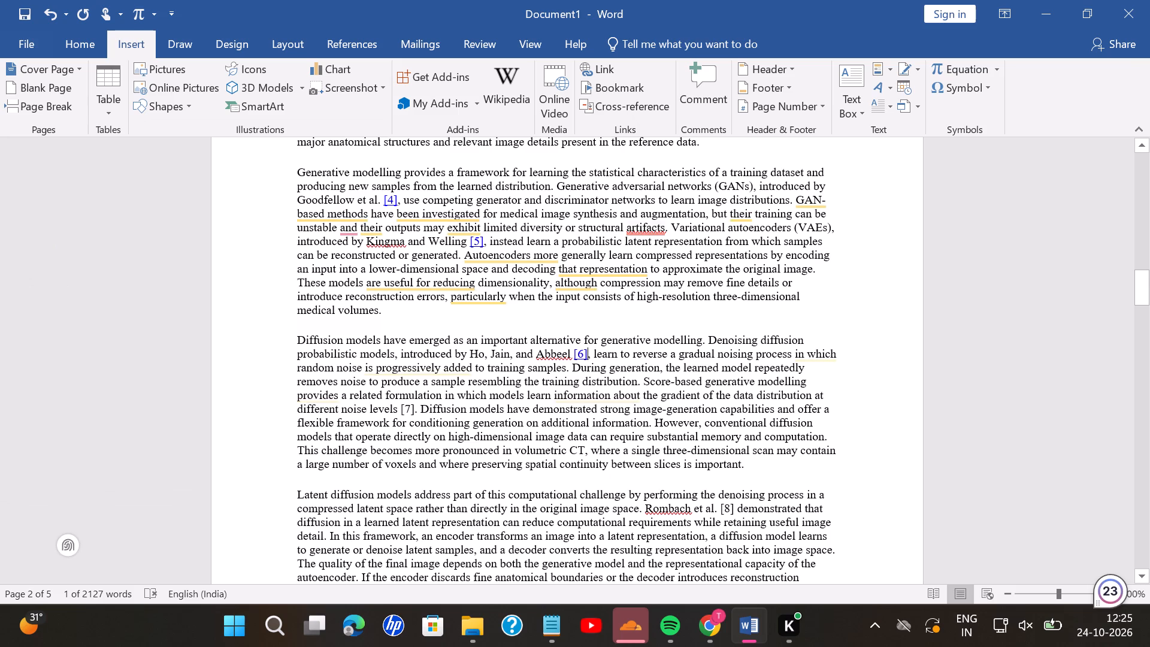
Link the [7] citation after the score-based generative modelling sentence to the Ref7 bookmark.
click(414, 410)
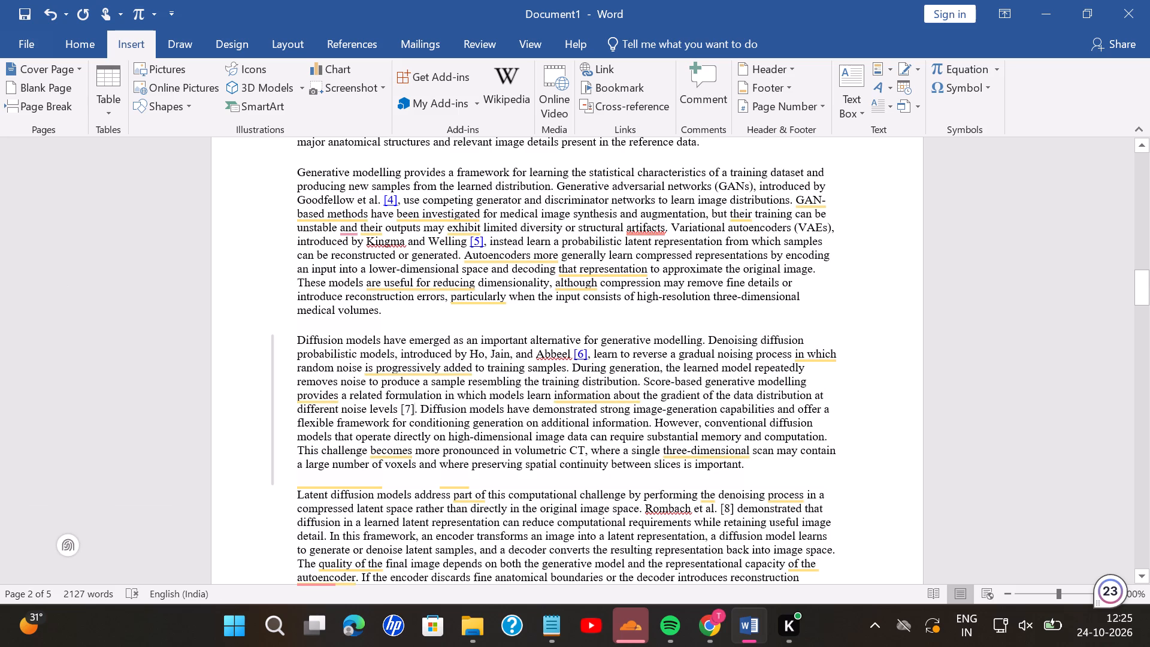
drag(414, 412, 404, 414)
drag(404, 414, 400, 414)
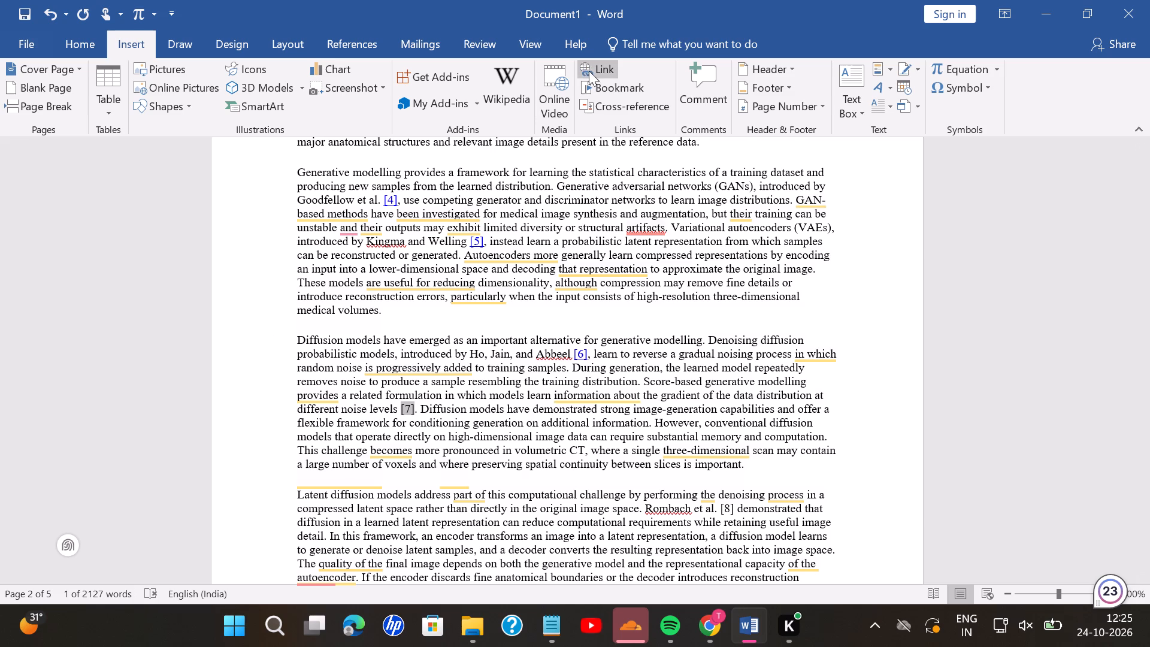
click(599, 75)
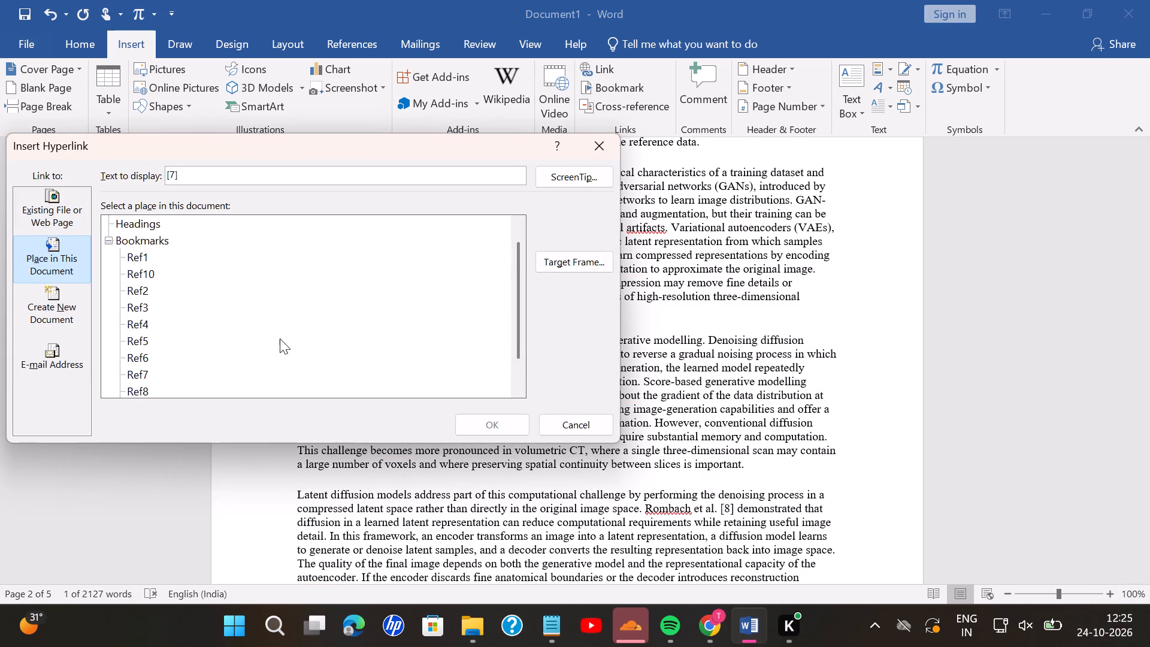
scroll(280, 338, down, 1)
double_click(141, 346)
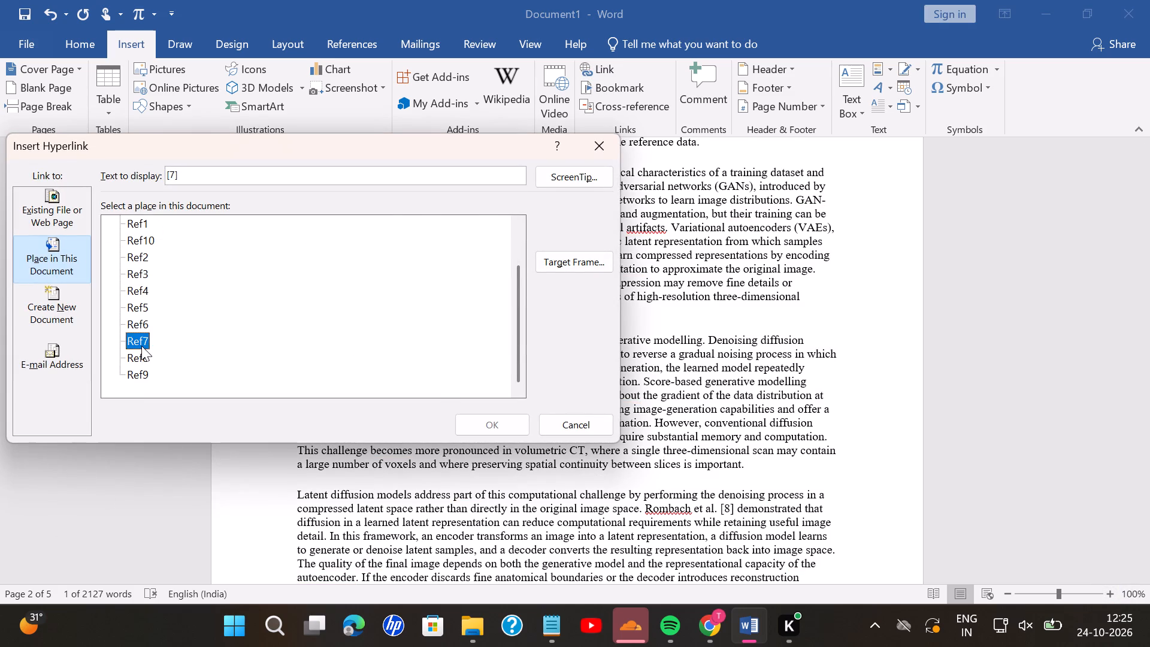
Link the [8] citation after Rombach et al. in the latent diffusion paragraph to the Ref8 bookmark.
scroll(549, 449, down, 1)
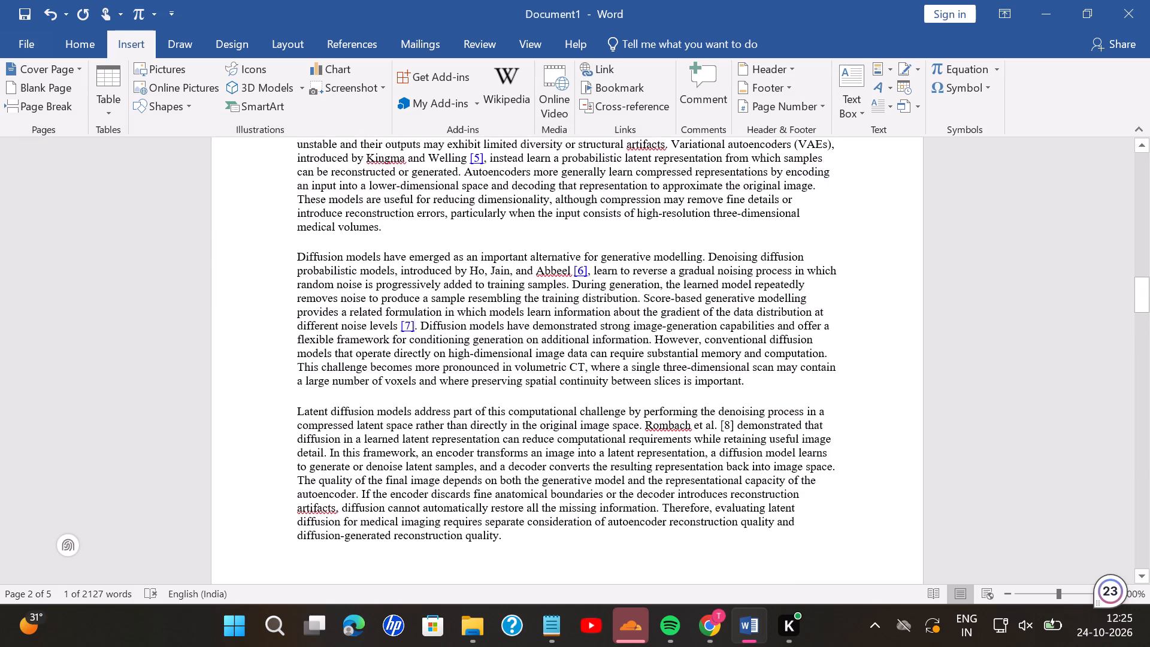
scroll(549, 449, down, 1)
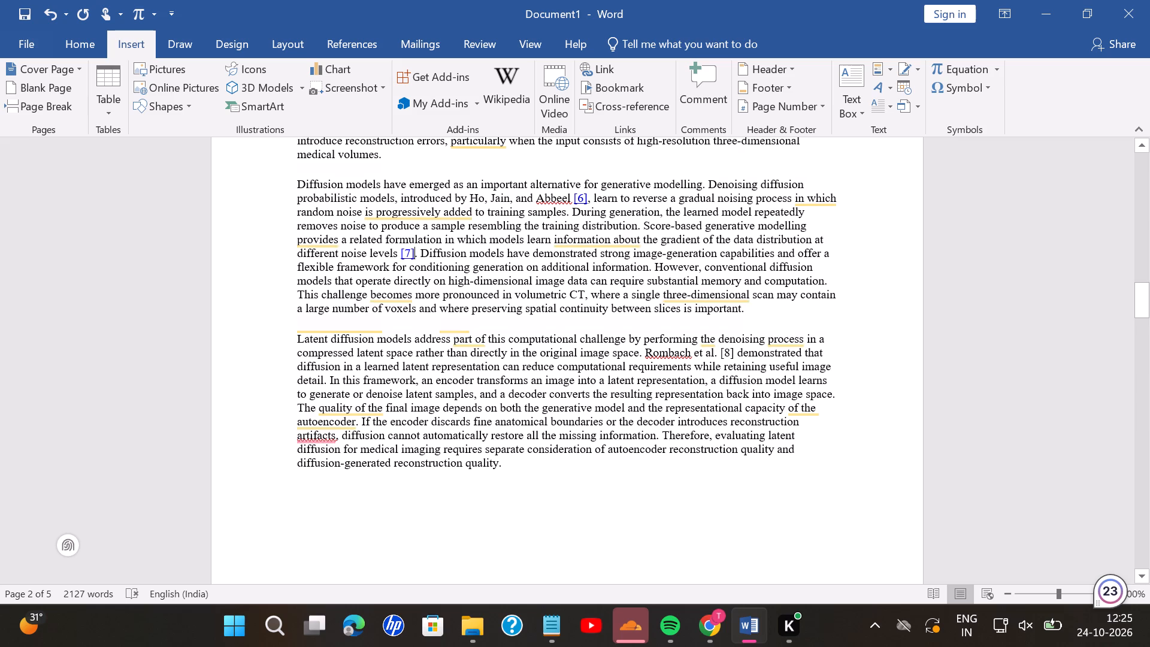
drag(735, 352, 724, 352)
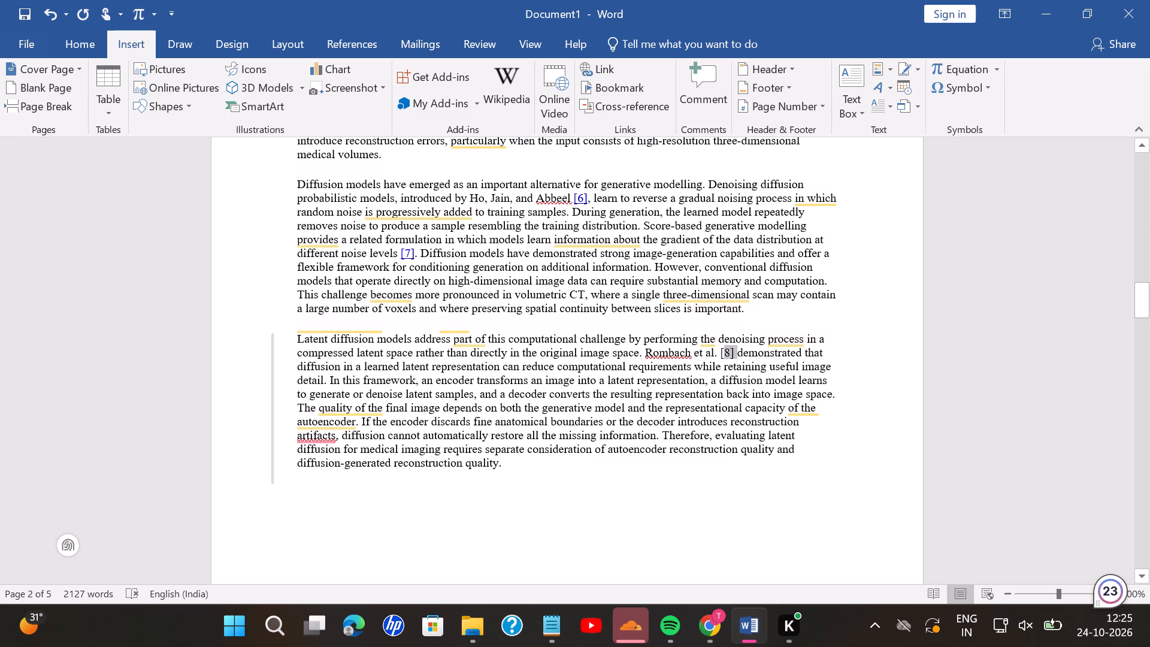
drag(724, 352, 717, 357)
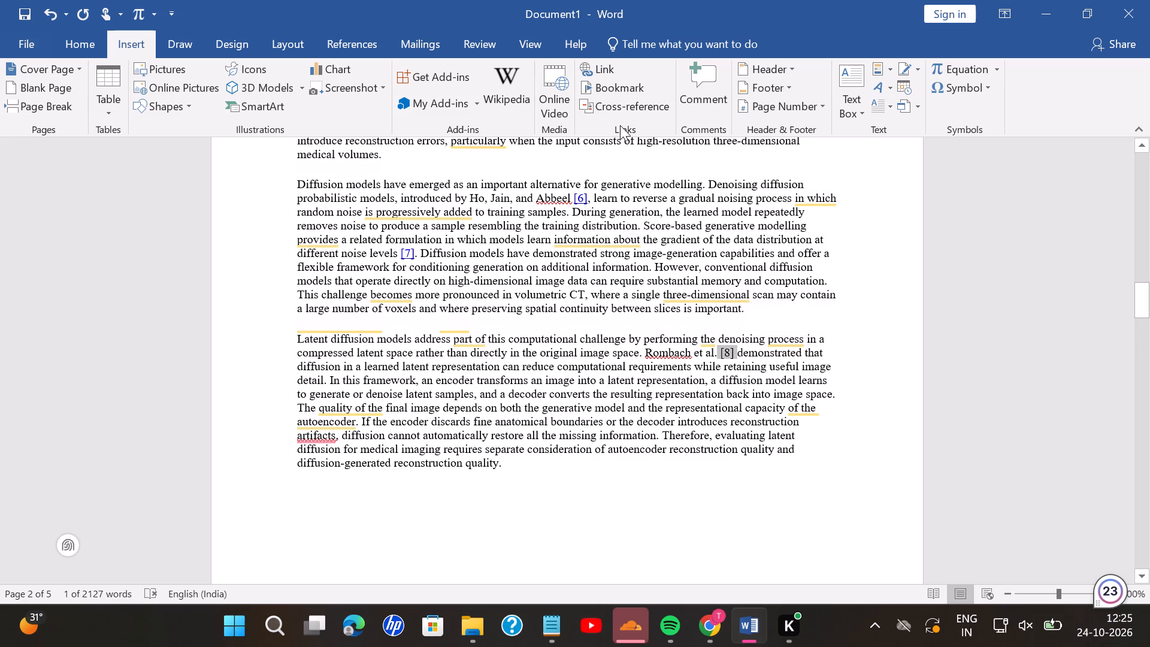
click(607, 69)
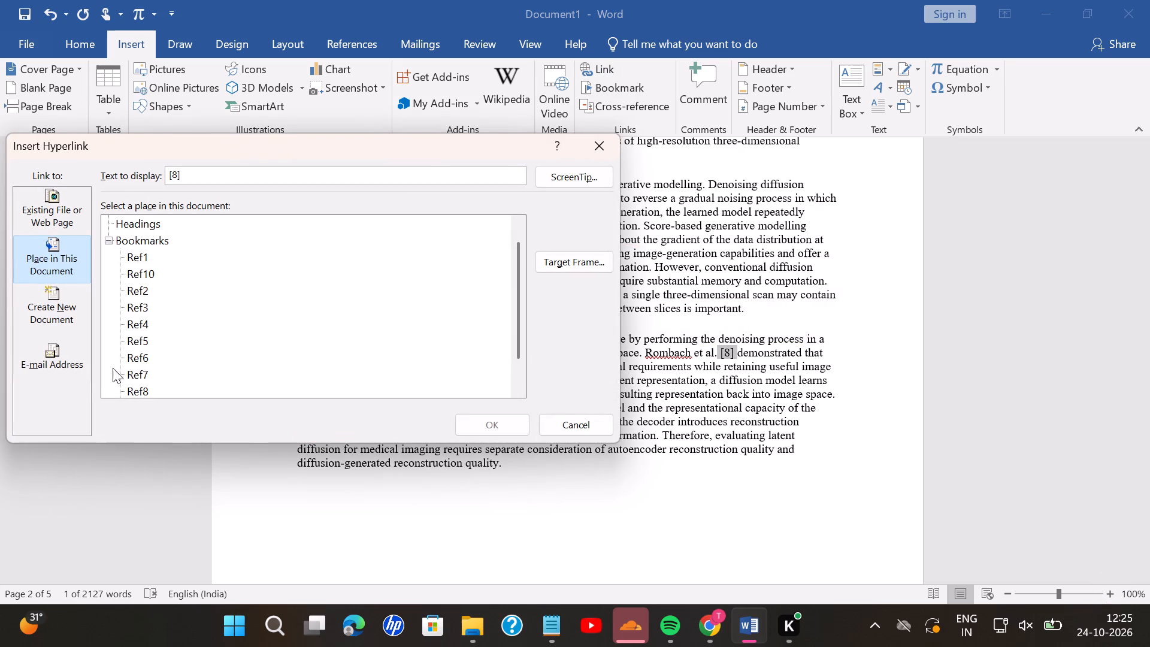
double_click(129, 391)
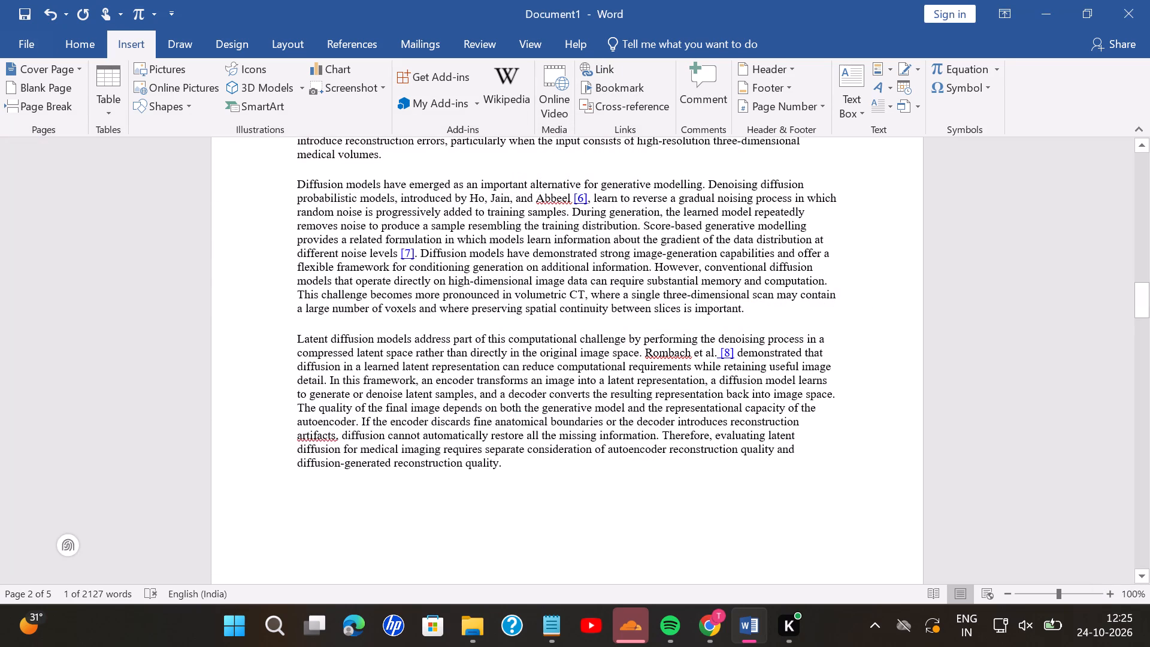
Link the [9] citation after Xu et al. in the conditional generation paragraph to the Ref9 bookmark.
scroll(555, 461, down, 4)
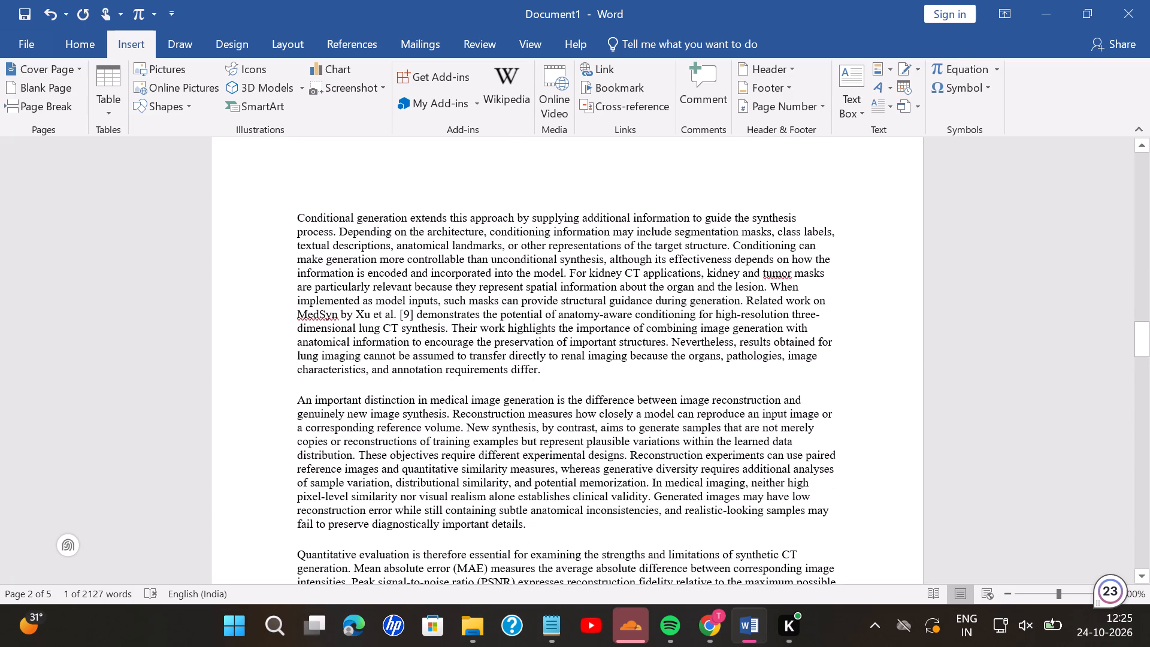
click(412, 317)
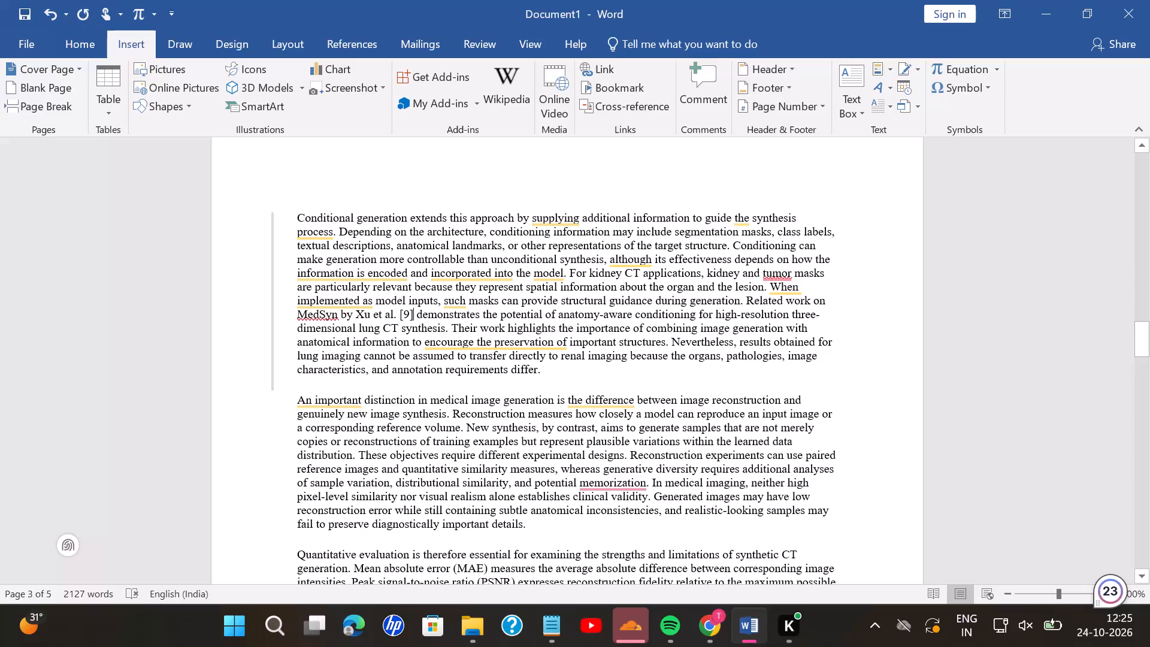
drag(412, 317, 398, 317)
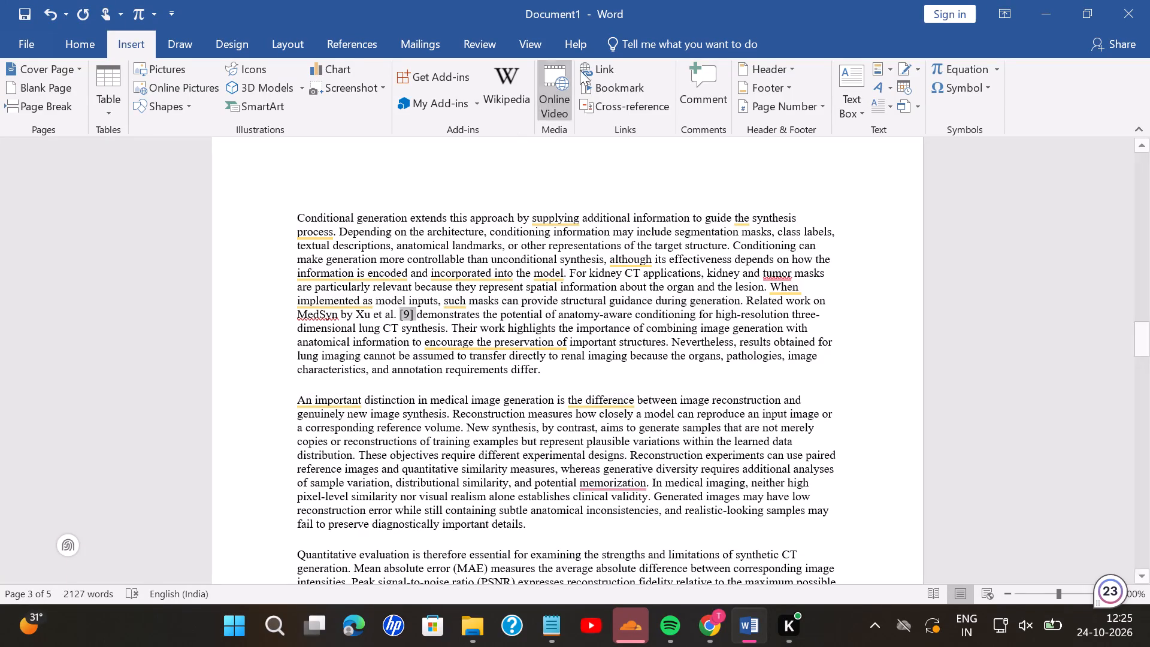
click(607, 67)
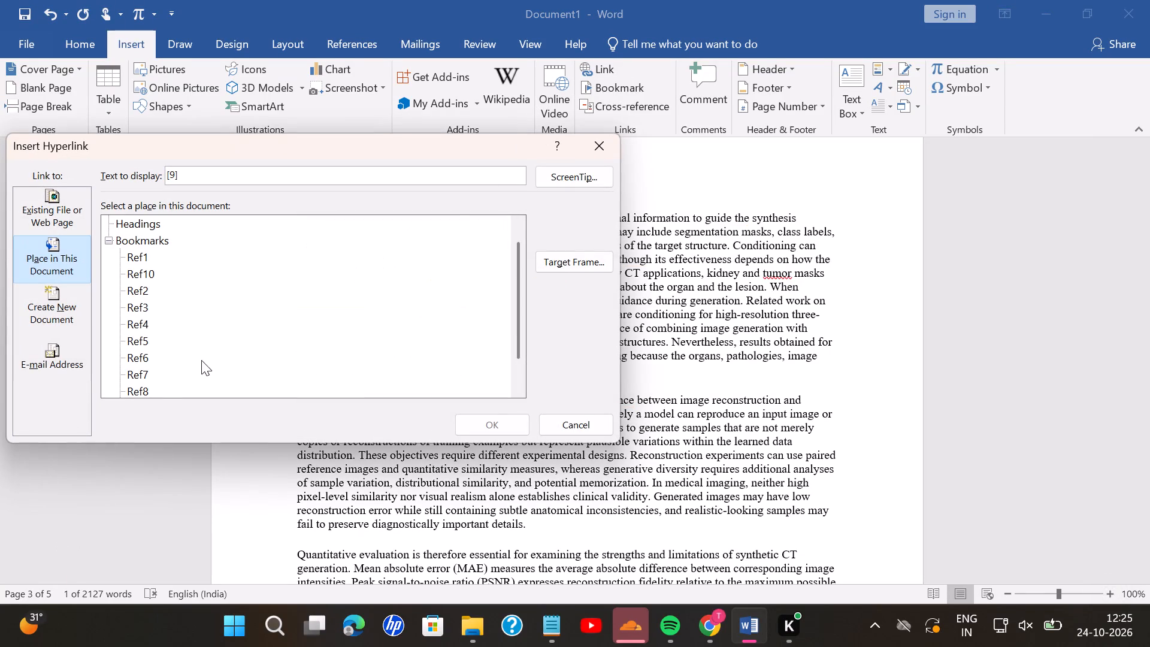
scroll(152, 345, down, 1)
double_click(140, 380)
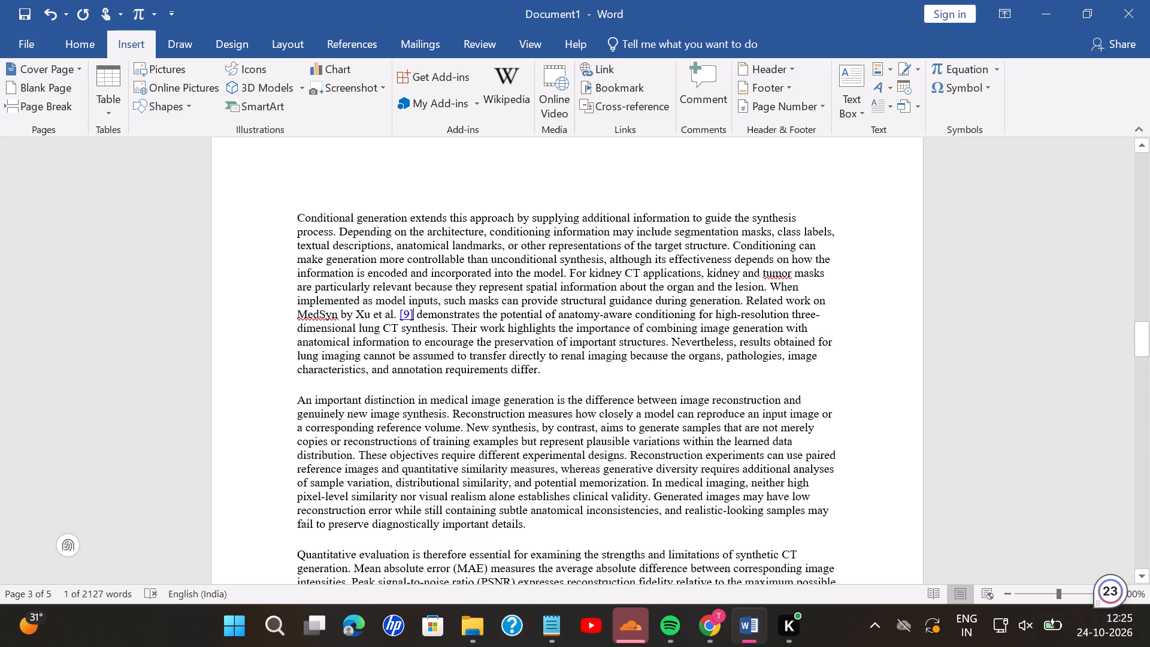
scroll(509, 418, down, 1)
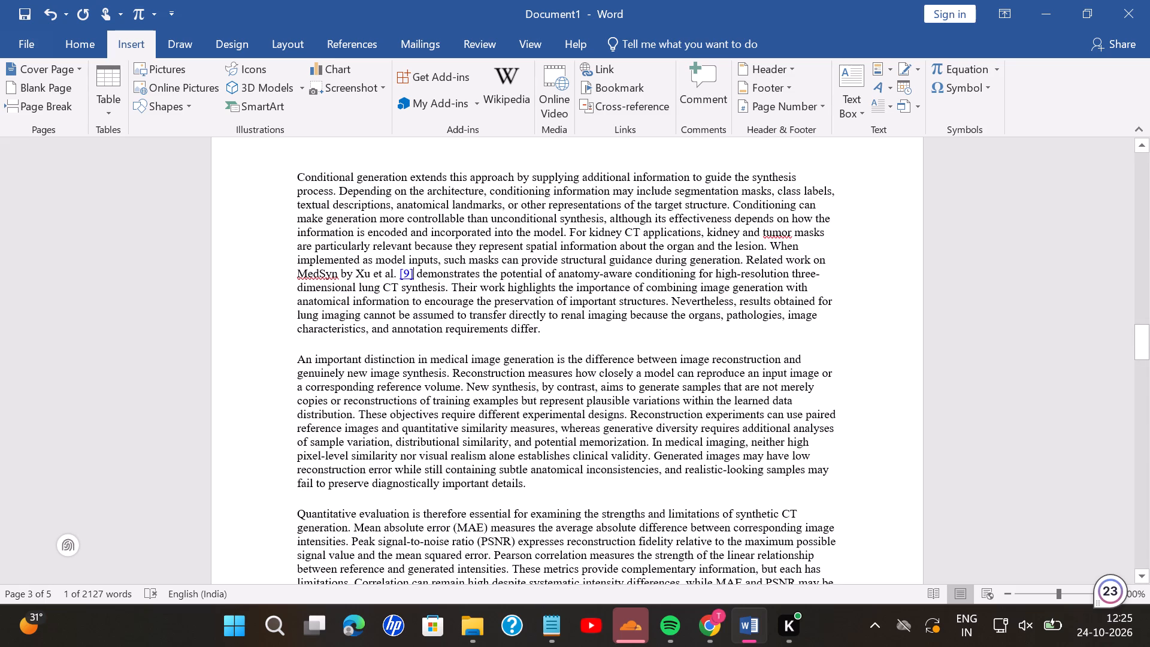
scroll(509, 418, down, 2)
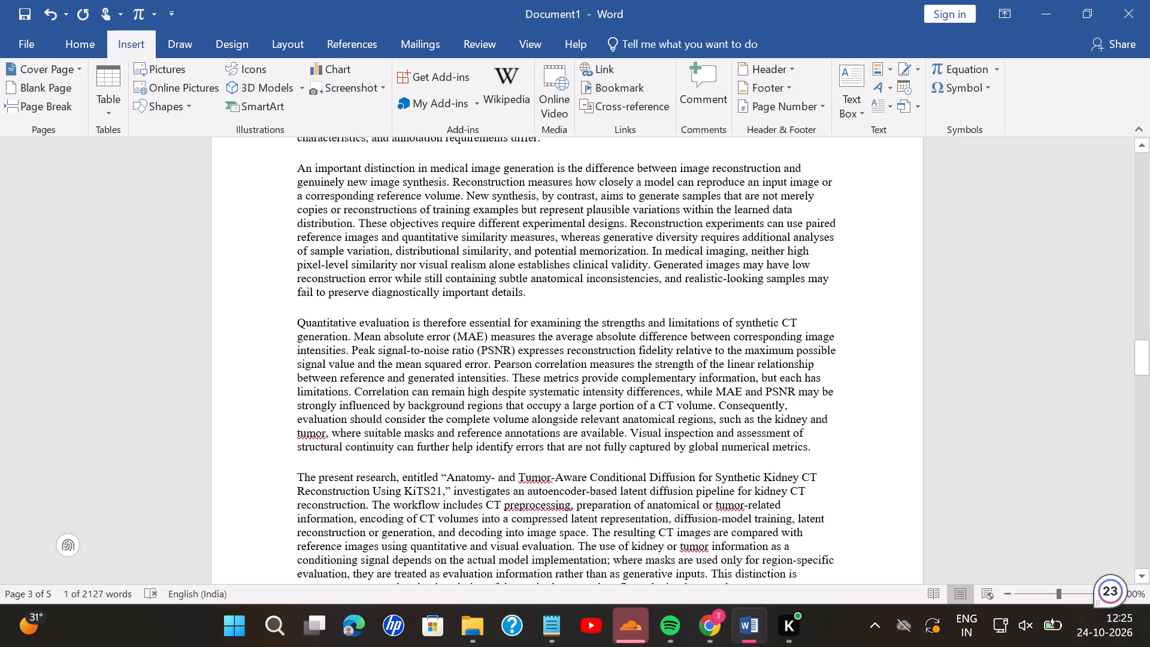
scroll(509, 418, down, 3)
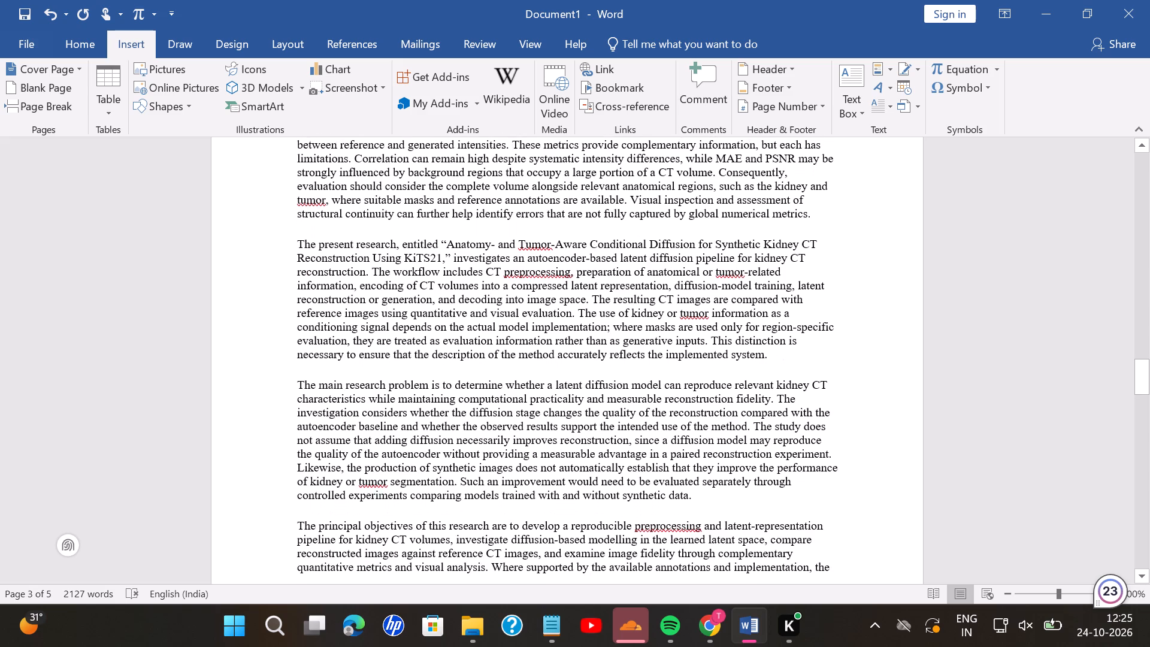
scroll(531, 370, down, 4)
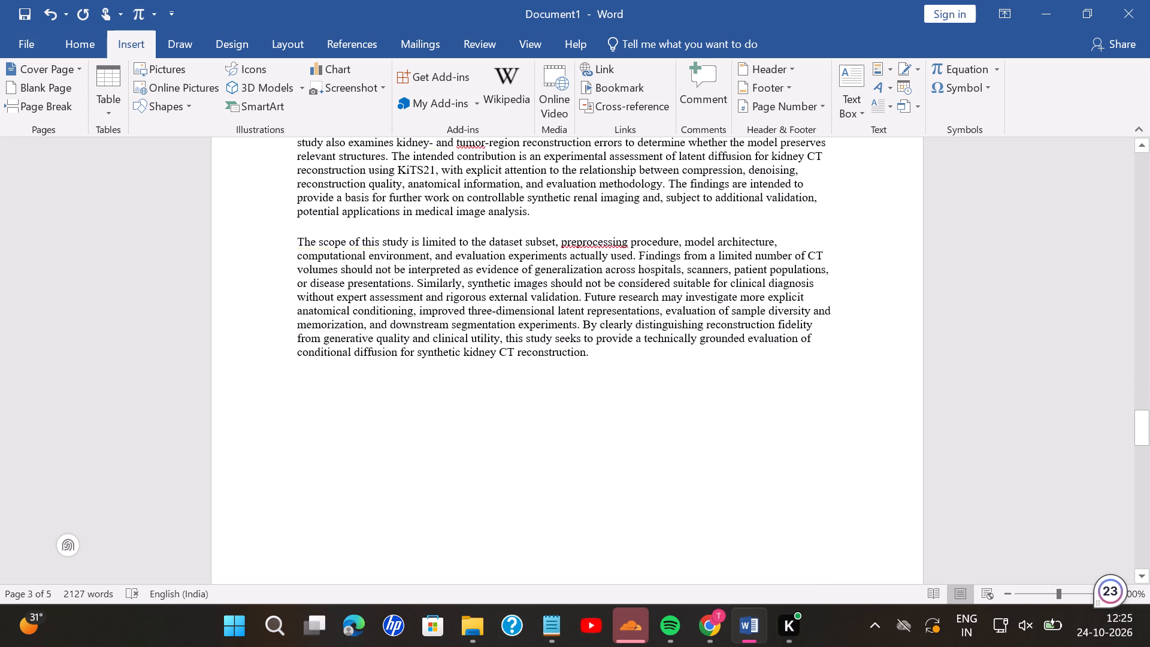
scroll(531, 370, down, 3)
ctrl+scroll(531, 370, down, 3)
scroll(531, 370, up, 2)
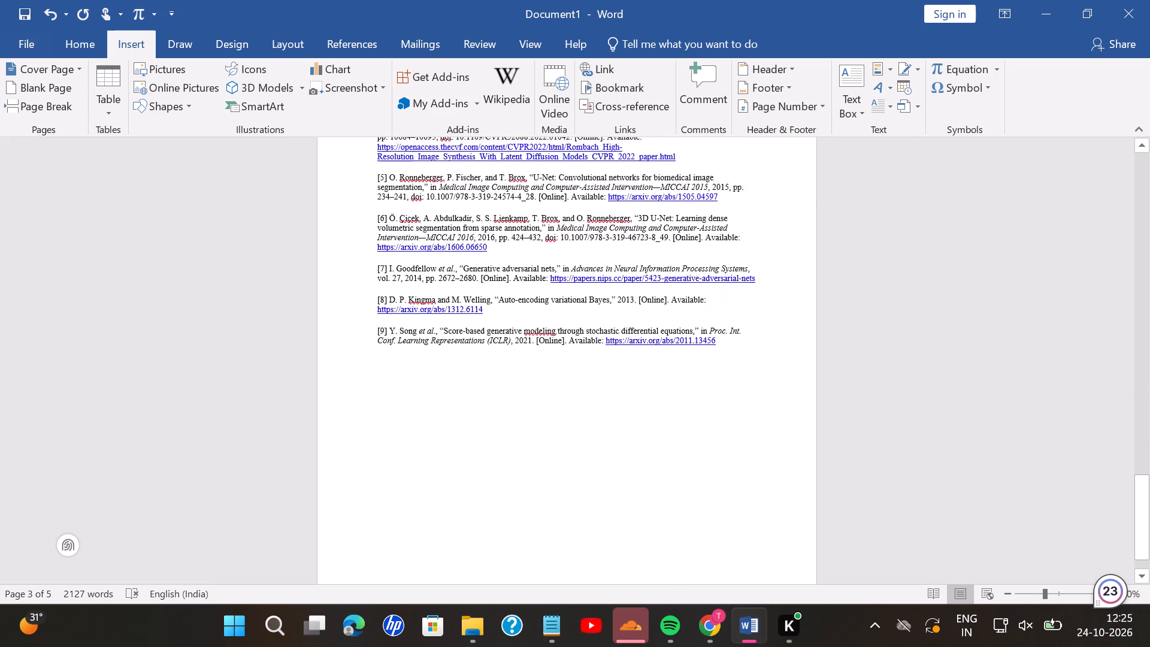
scroll(531, 370, up, 3)
drag(700, 220, 576, 219)
key(ctrl+c)
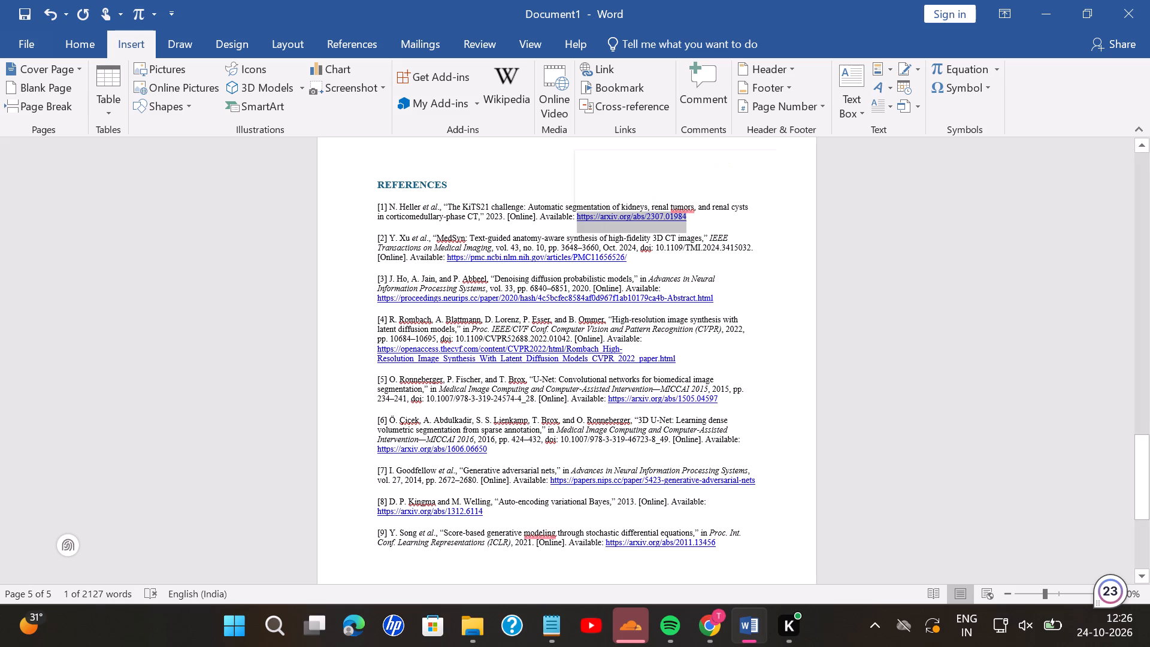
scroll(725, 257, up, 9)
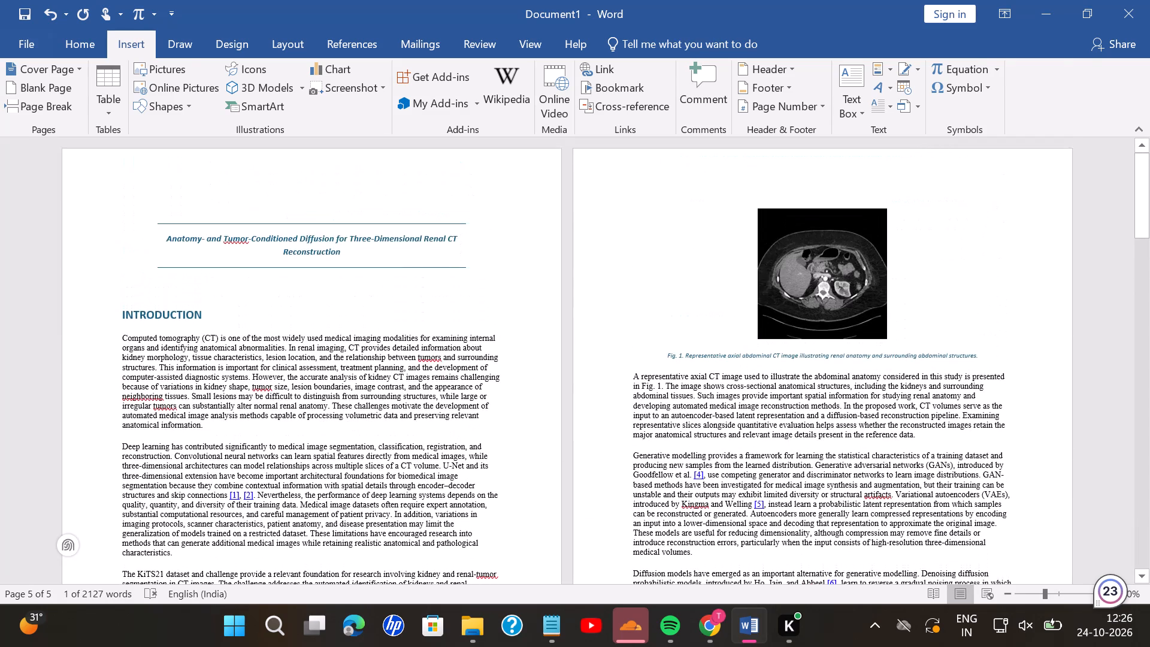
click(236, 497)
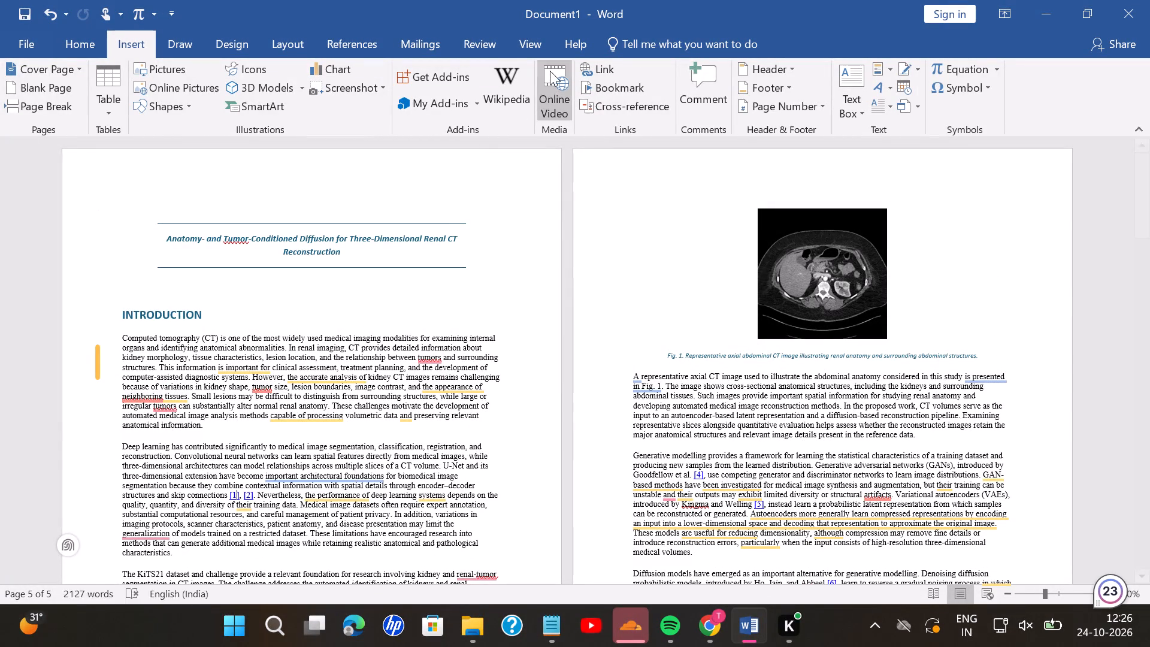
click(597, 73)
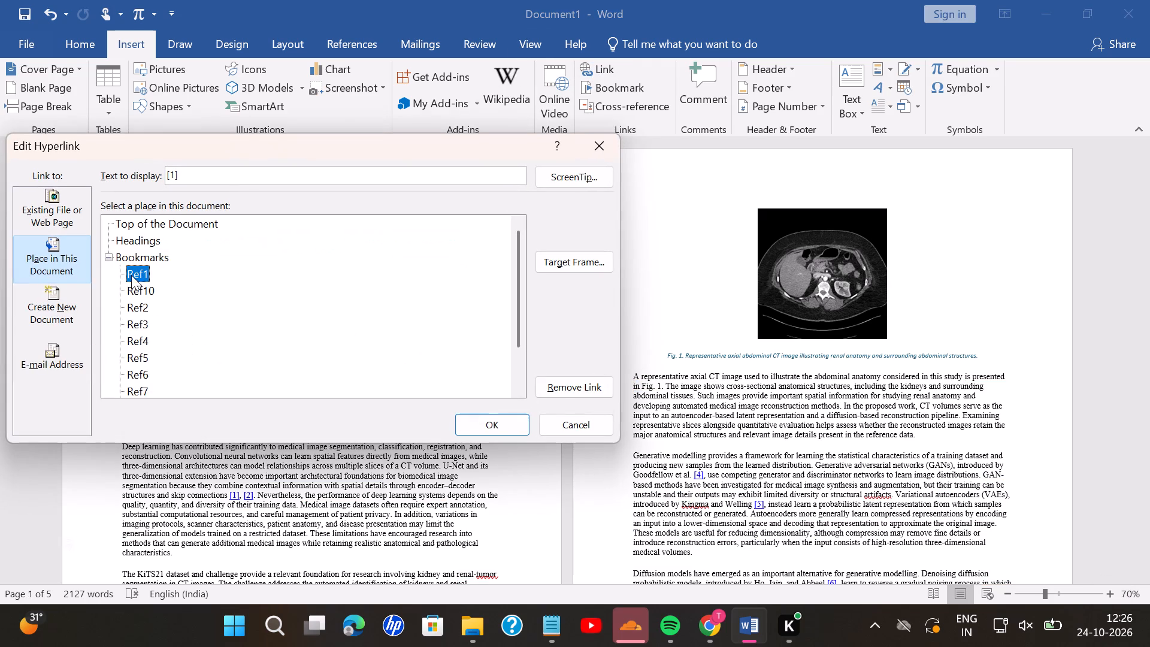
click(73, 216)
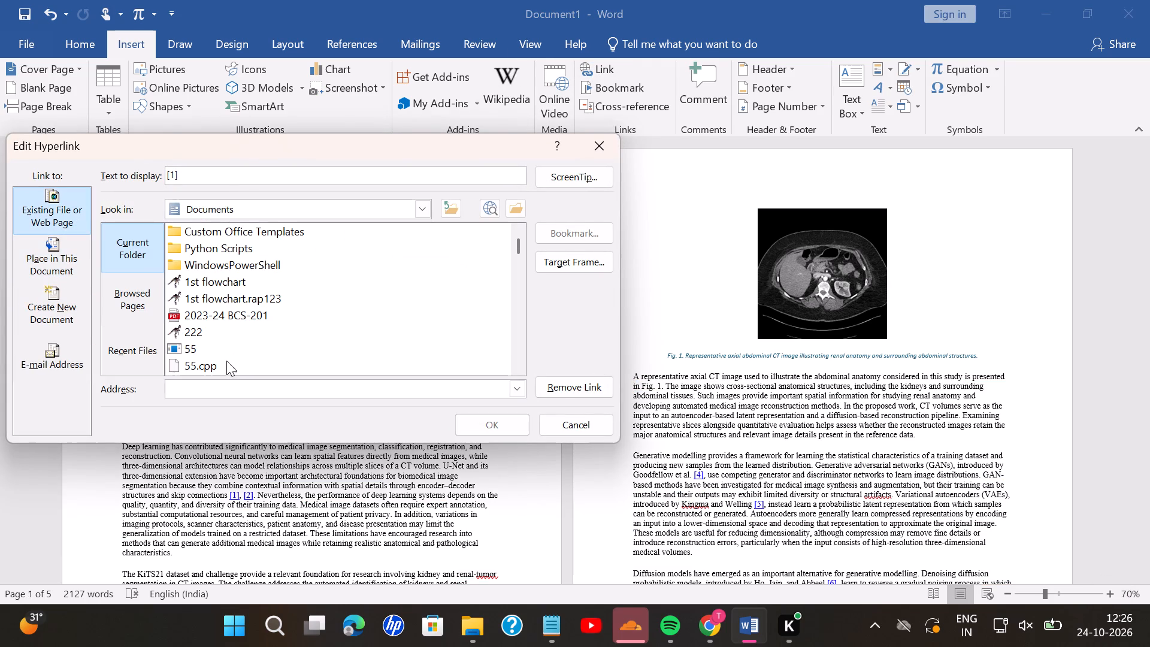
click(217, 386)
key(ctrl+v)
click(513, 423)
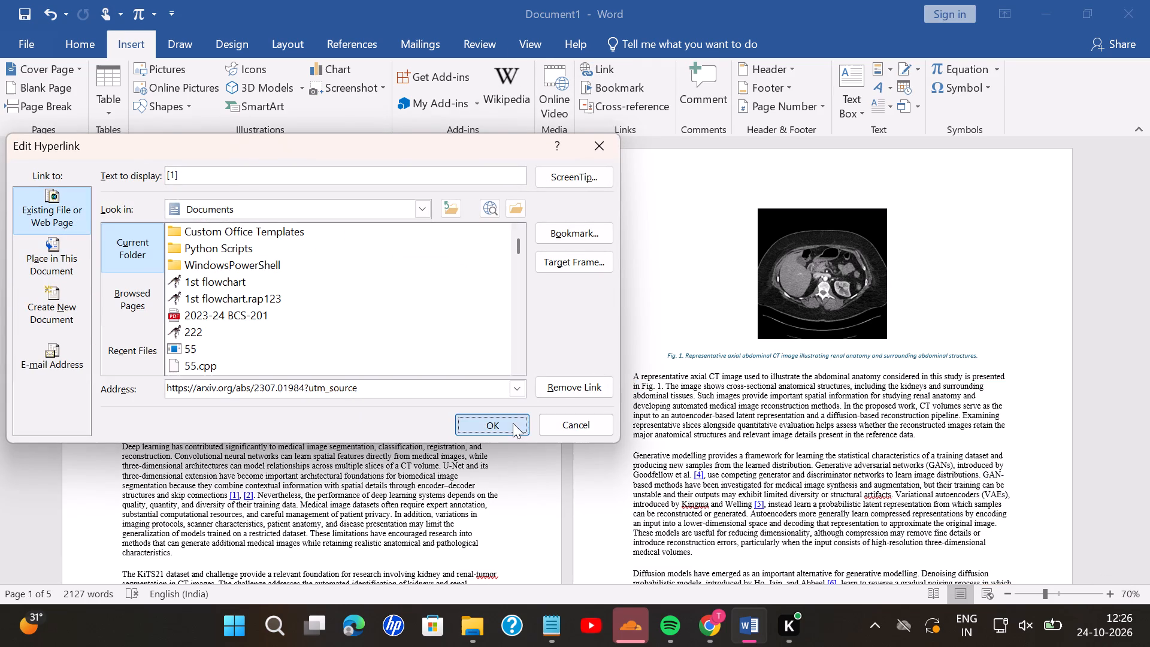
scroll(513, 423, down, 12)
scroll(510, 476, up, 1)
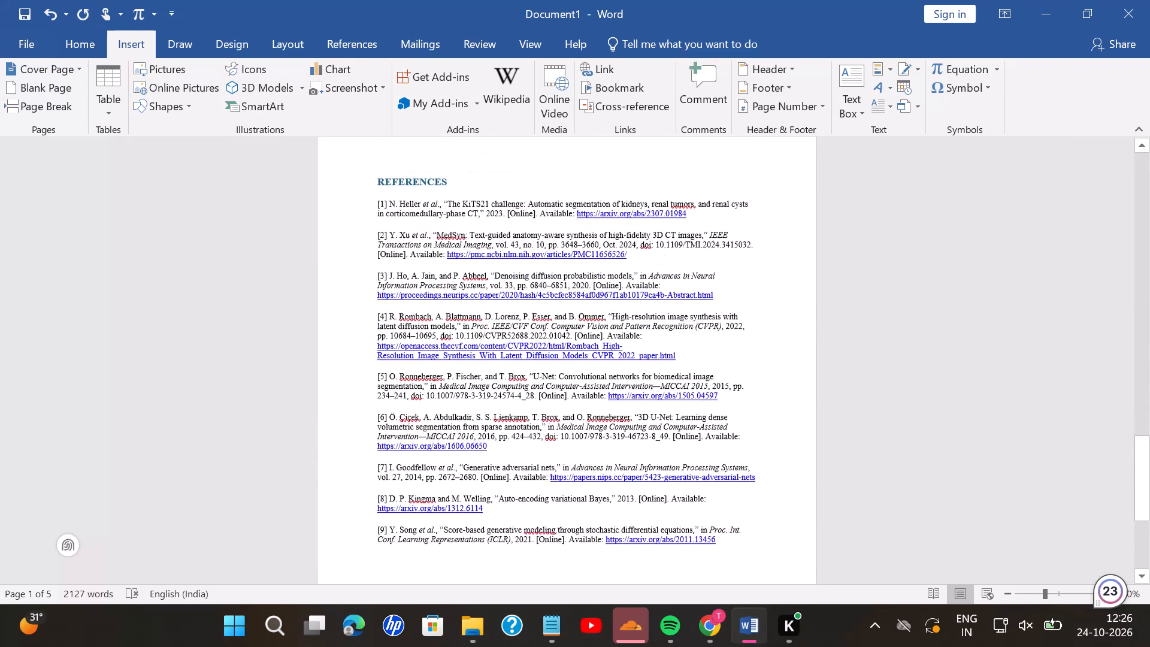
scroll(510, 476, up, 1)
drag(635, 264, 444, 267)
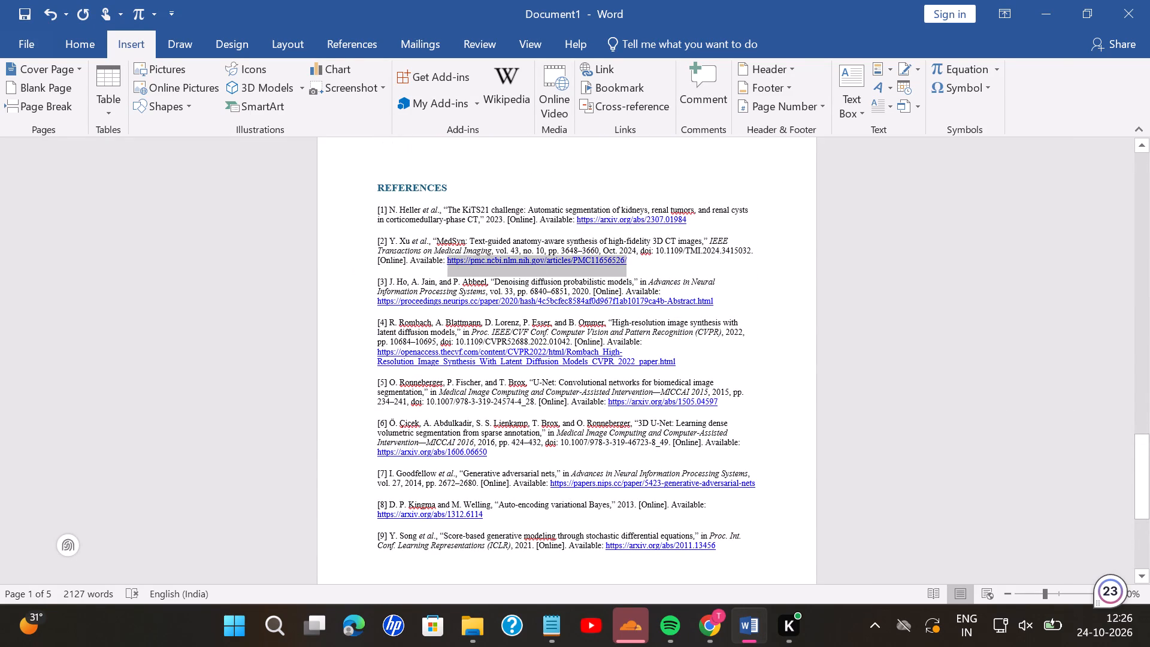
drag(444, 267, 441, 267)
click(668, 255)
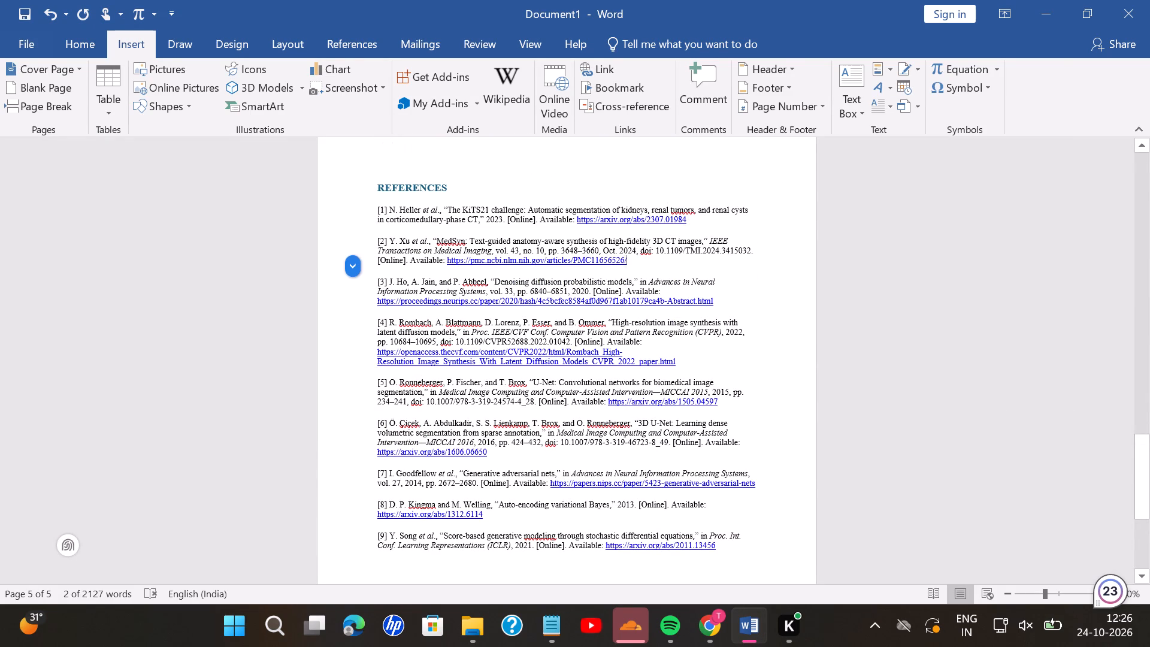
drag(648, 264, 450, 277)
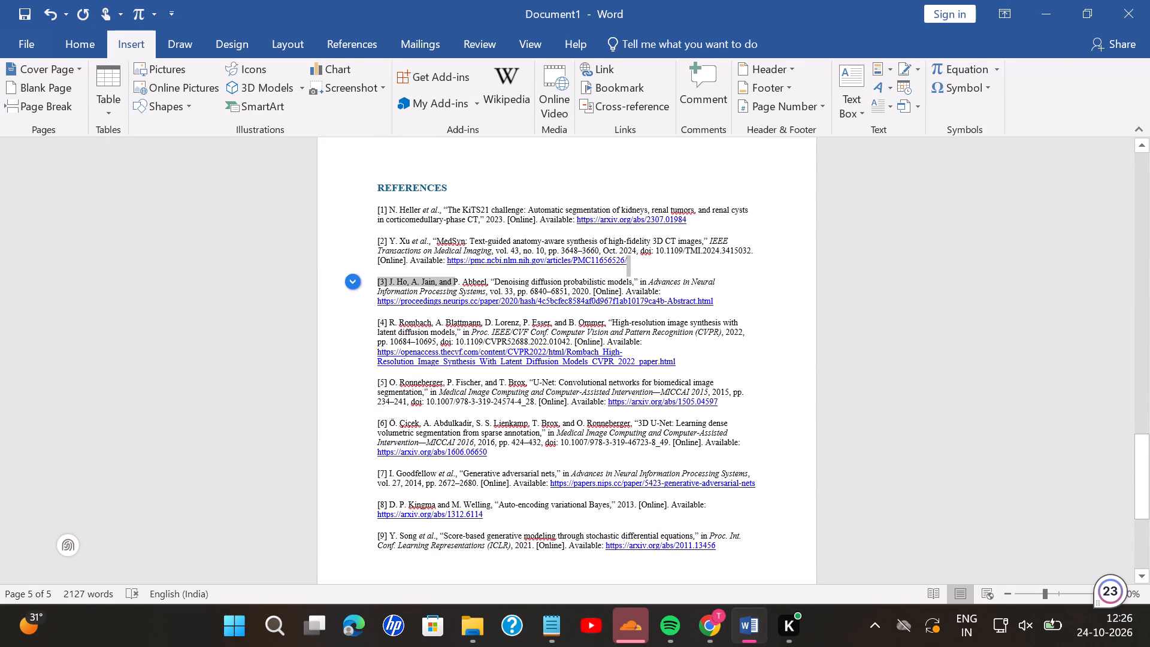
drag(450, 277, 447, 268)
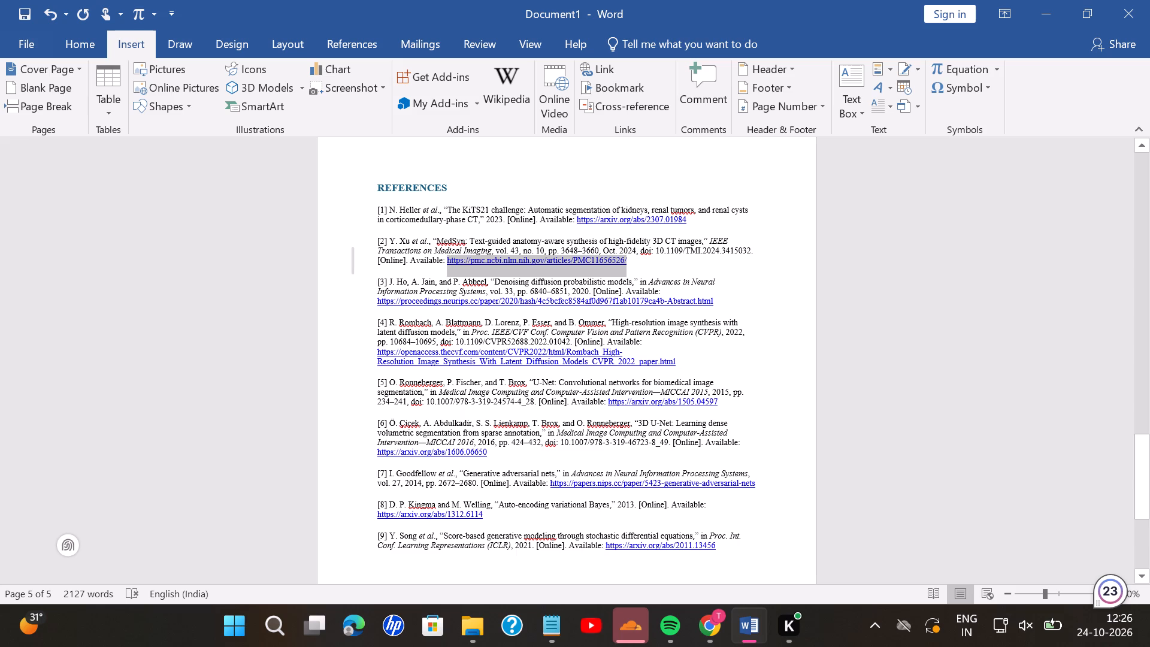
drag(447, 268, 447, 268)
key(ctrl+c)
scroll(638, 341, up, 7)
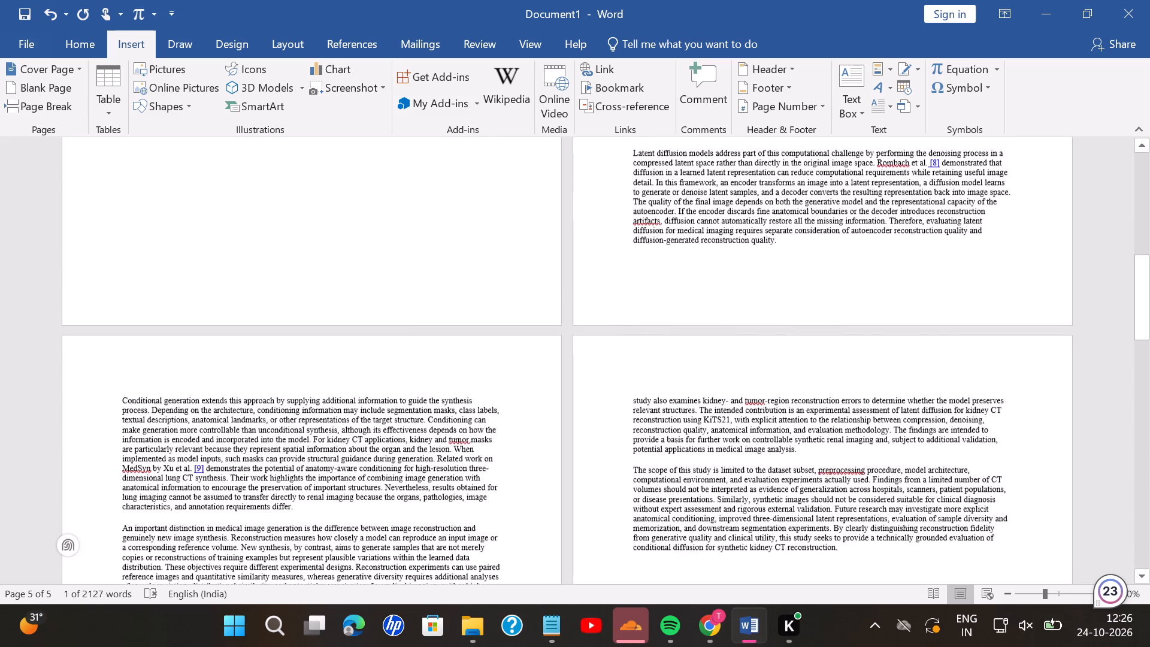
scroll(638, 341, up, 4)
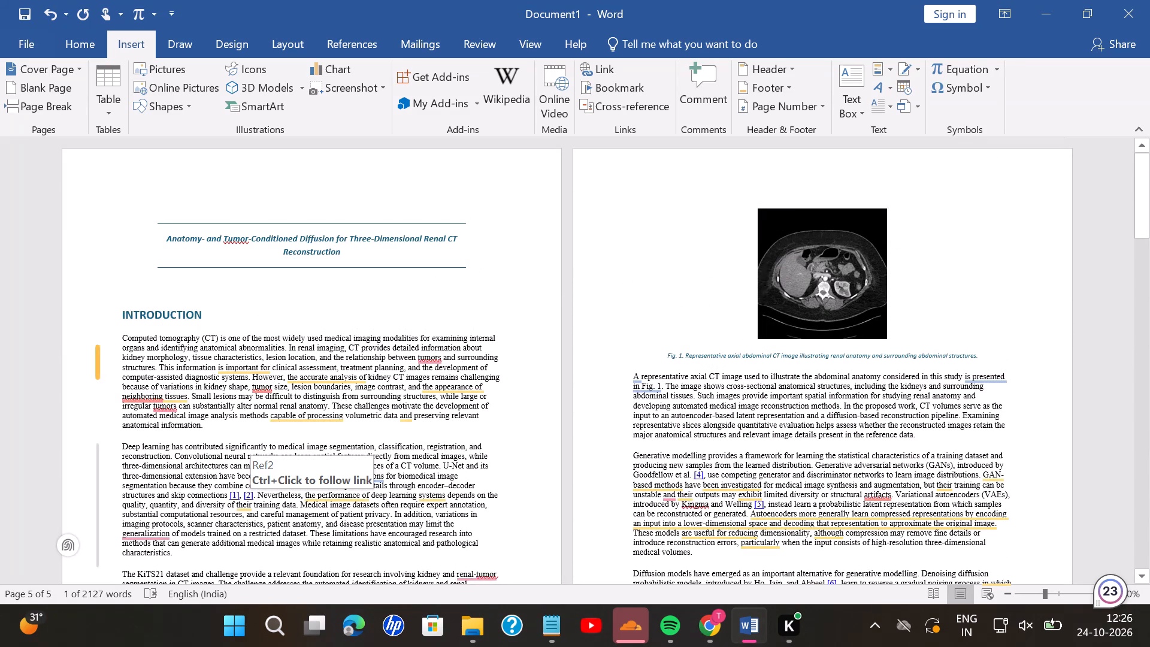
click(249, 494)
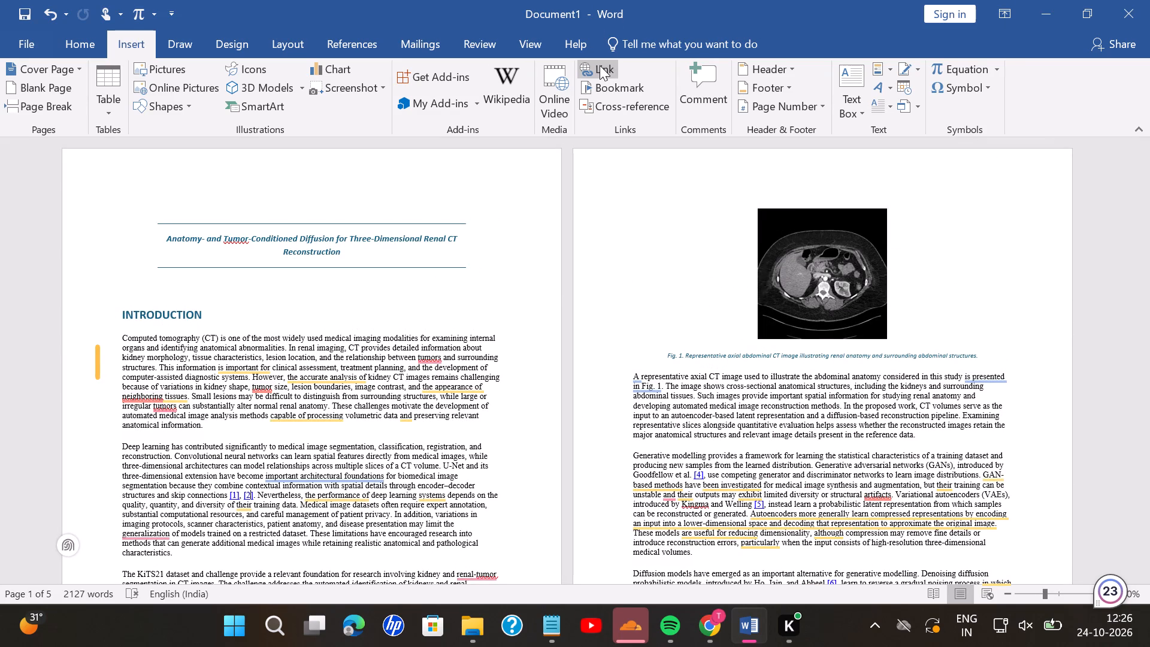
click(600, 65)
click(53, 224)
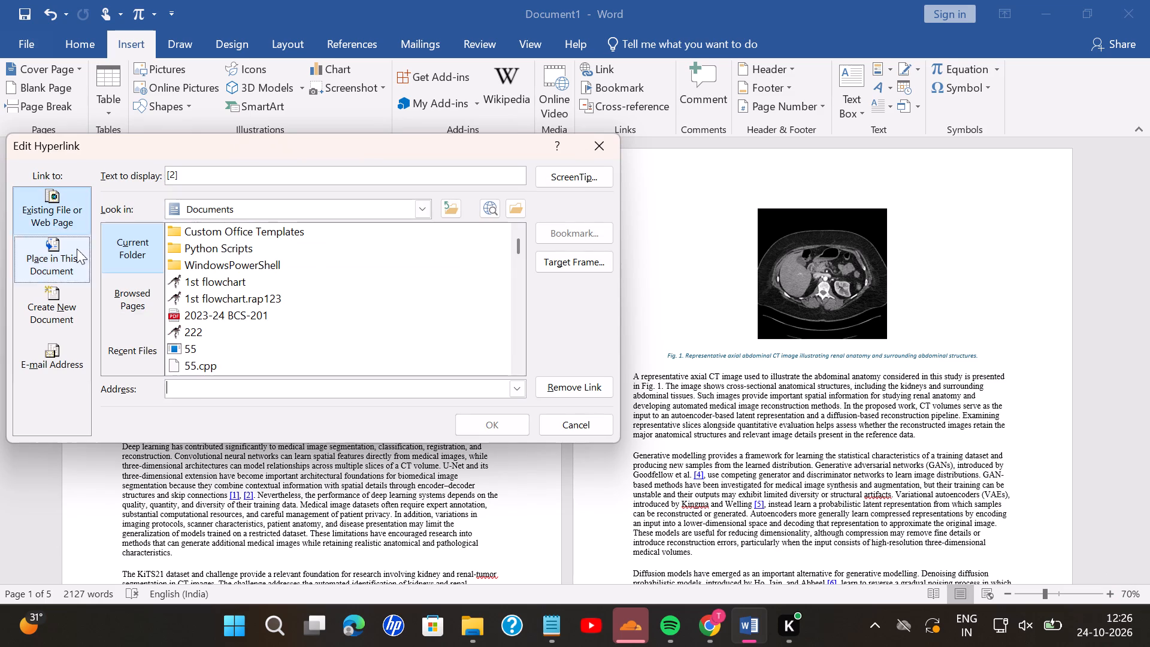
click(201, 396)
key(ctrl+v)
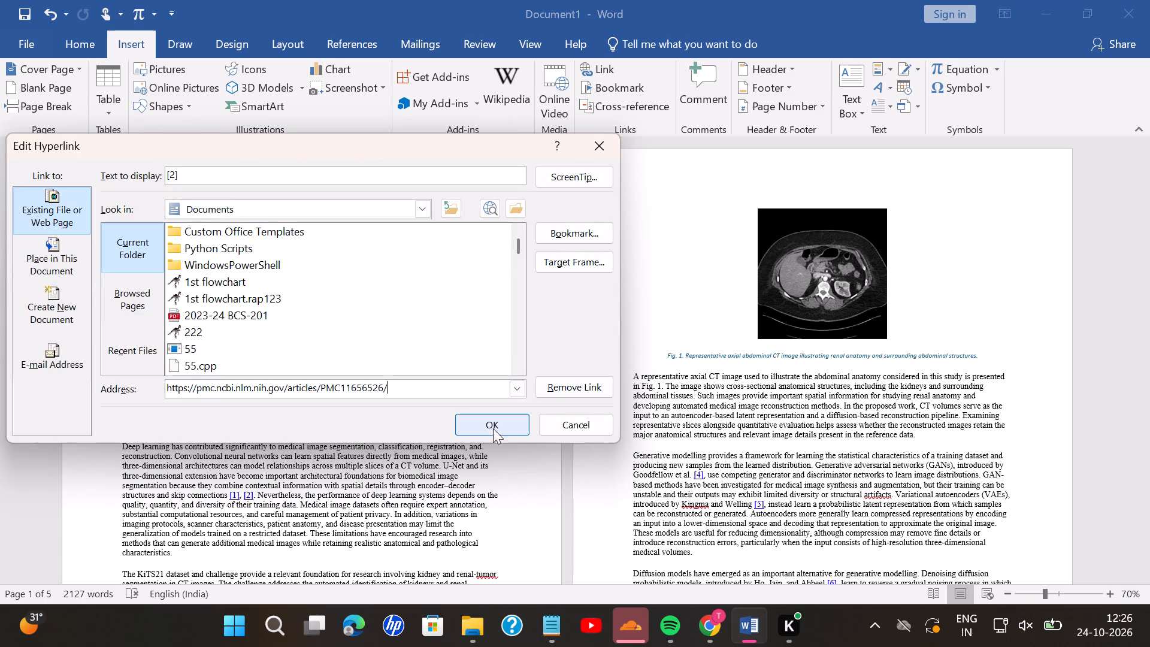
click(501, 430)
Relink the [3] citation in the KiTS21 dataset paragraph to the proceedings.neurips.cc abstract web address copied from reference [3].
scroll(501, 430, down, 2)
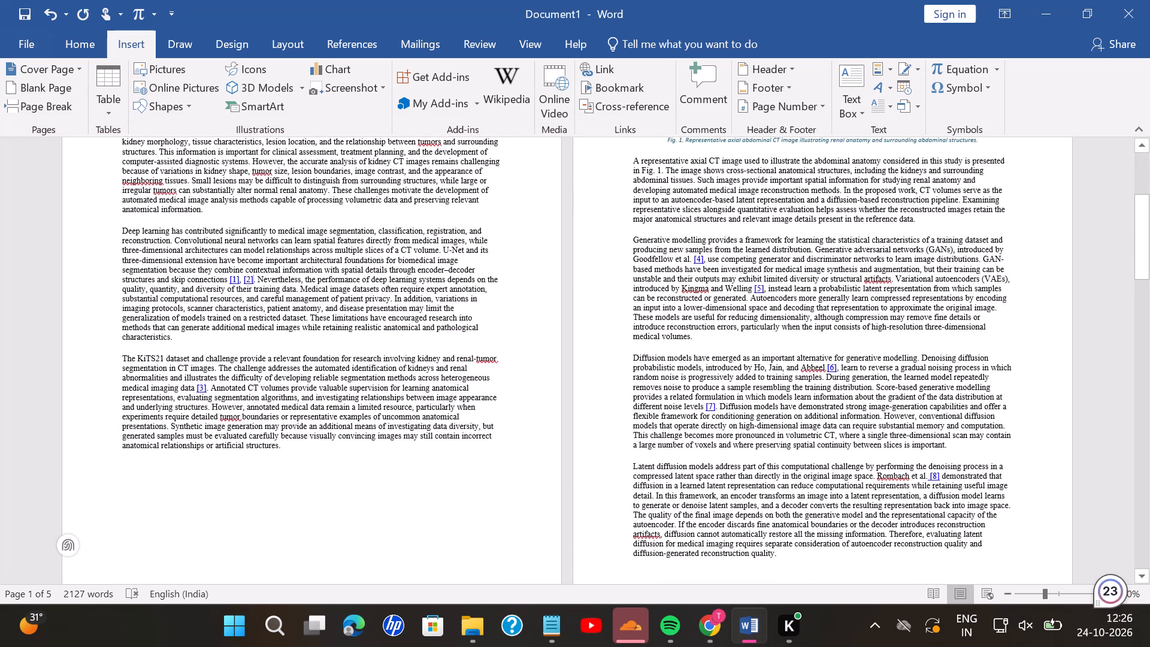
scroll(501, 430, down, 7)
scroll(501, 430, up, 3)
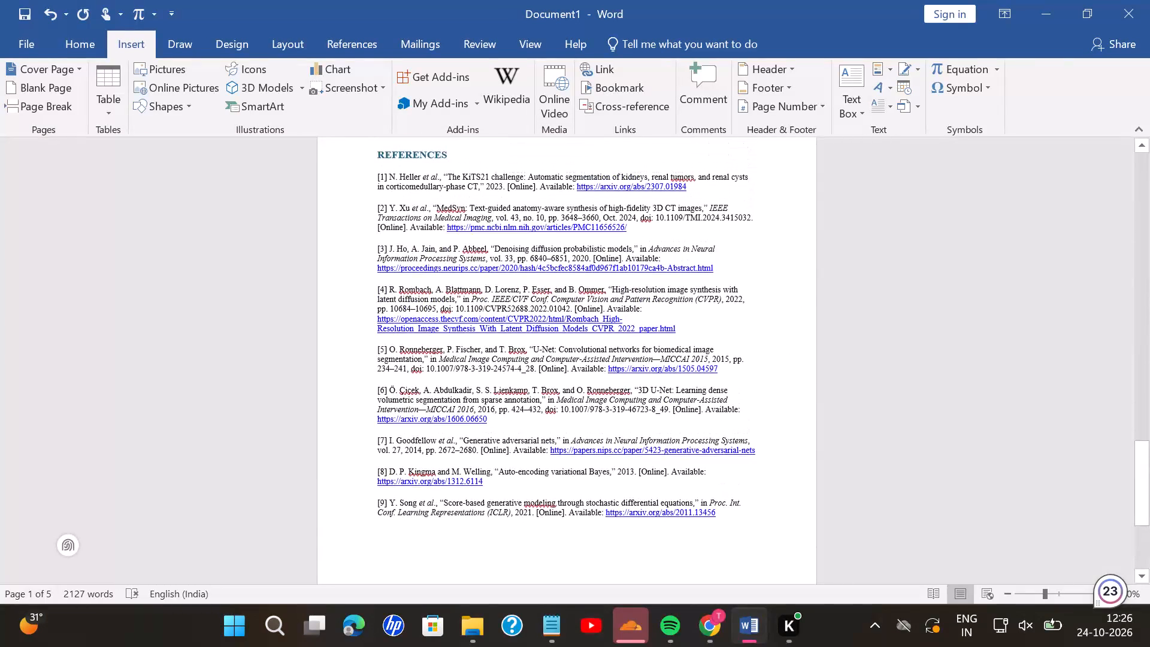
drag(734, 268, 350, 267)
key(ctrl+c)
scroll(579, 341, up, 7)
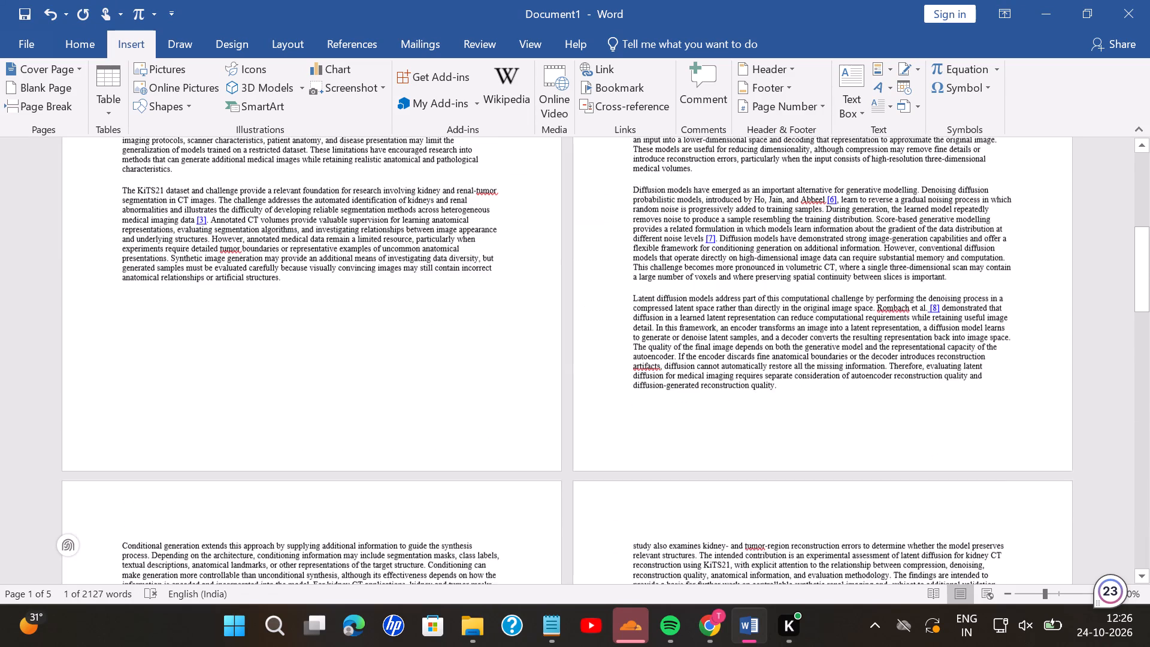
click(200, 271)
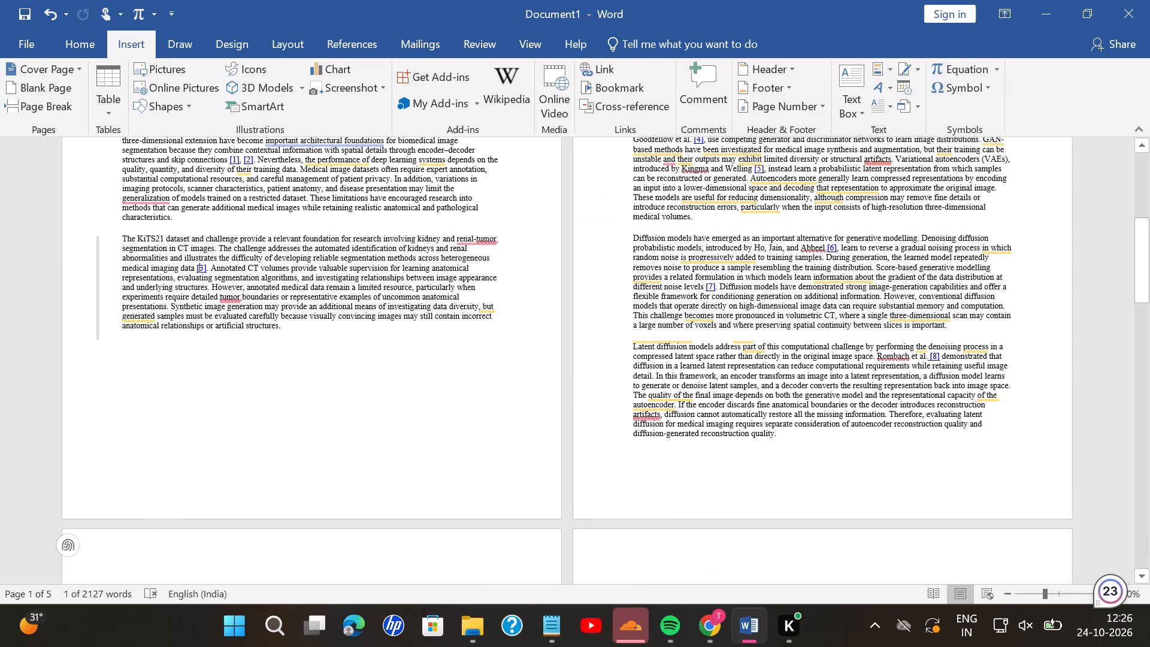
click(202, 268)
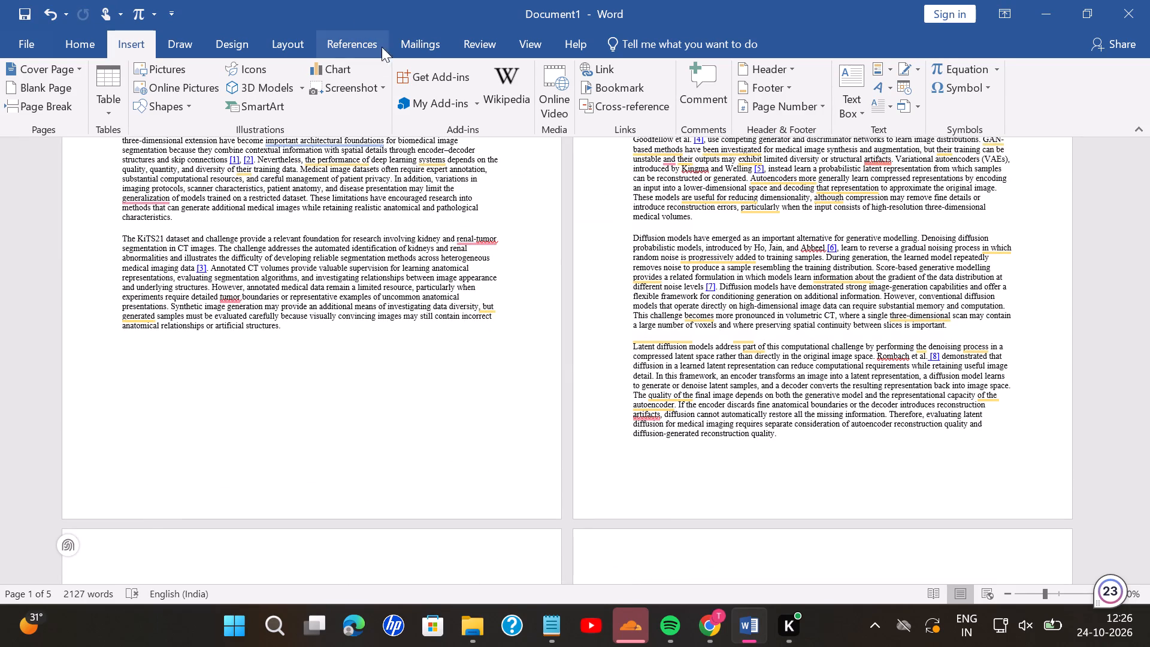
click(598, 74)
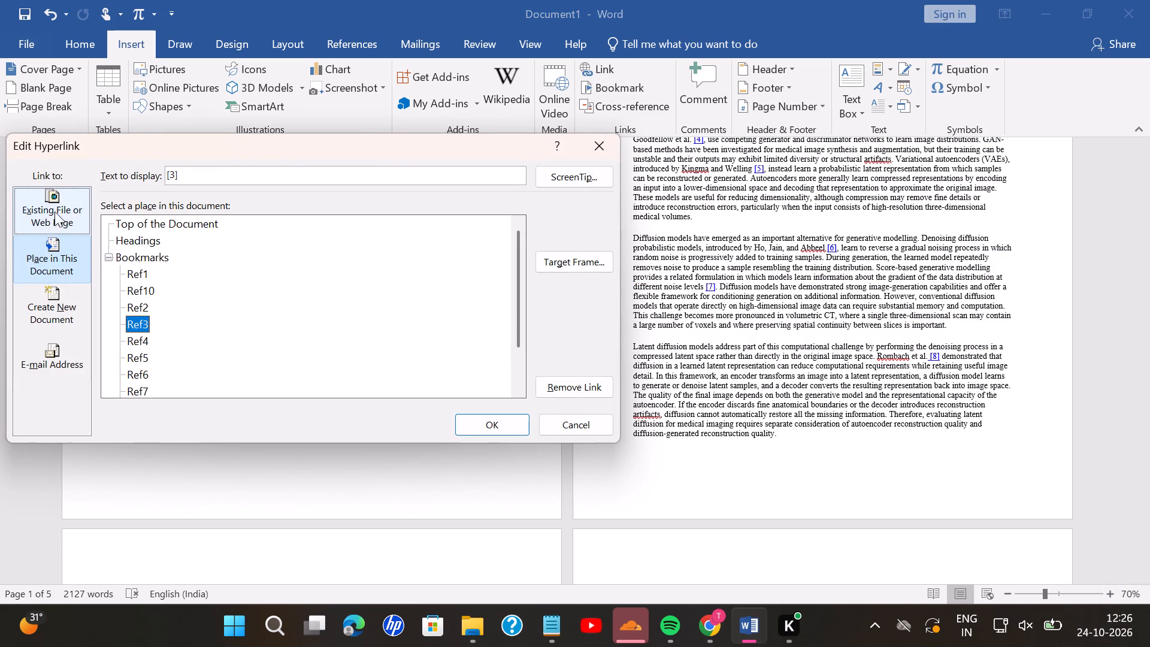
click(40, 217)
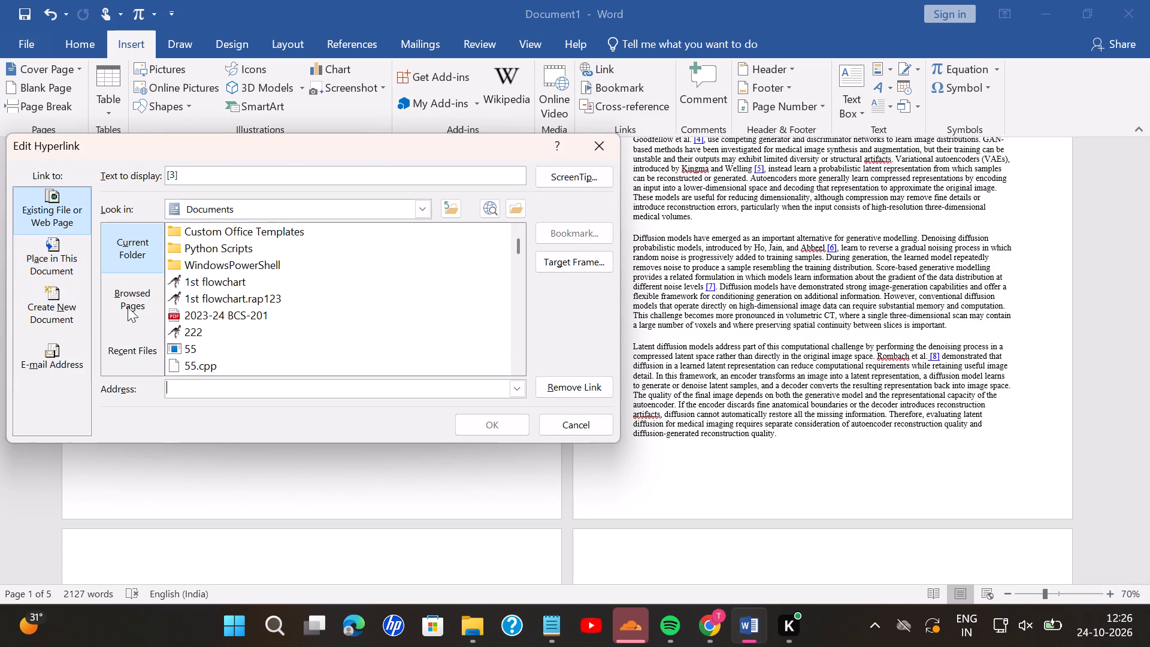
key(ctrl+v)
click(504, 417)
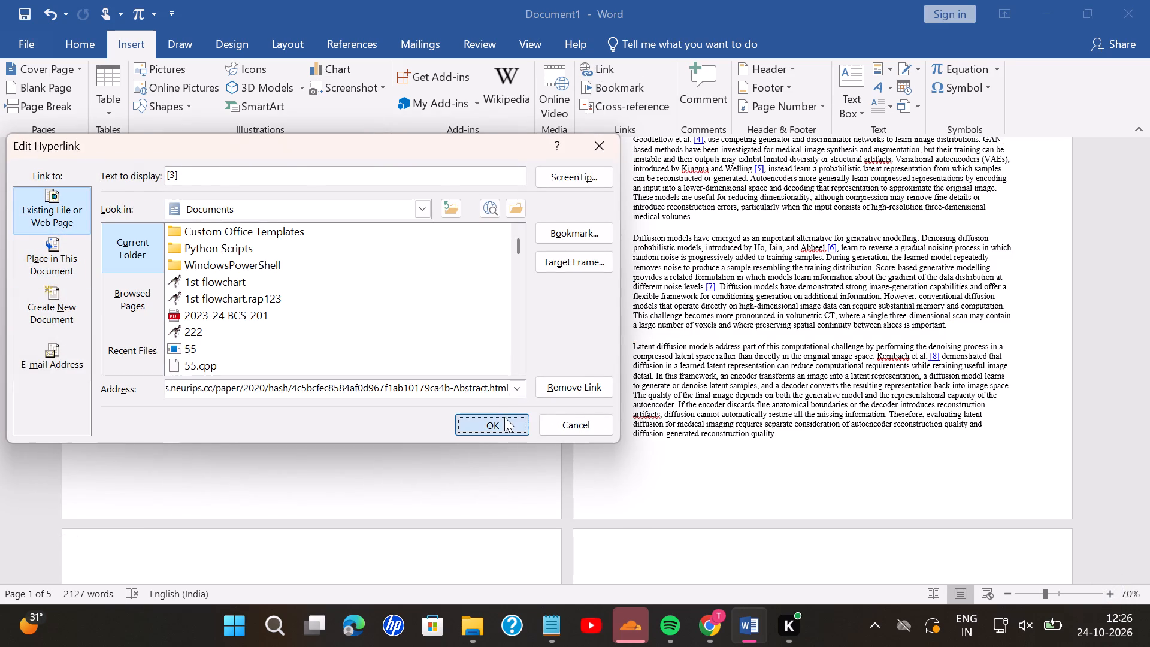
Relink the [4] citation after Goodfellow et al. in the generative modelling paragraph to the openaccess.thecvf.com web address copied from reference [4].
scroll(504, 417, down, 10)
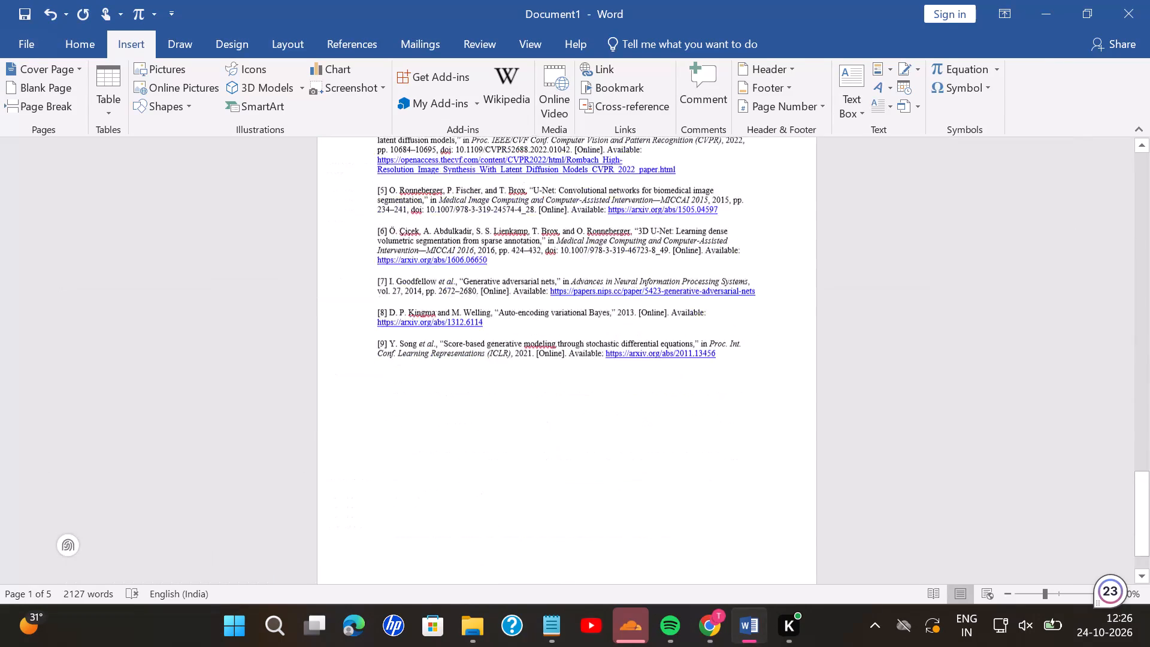
scroll(501, 443, up, 4)
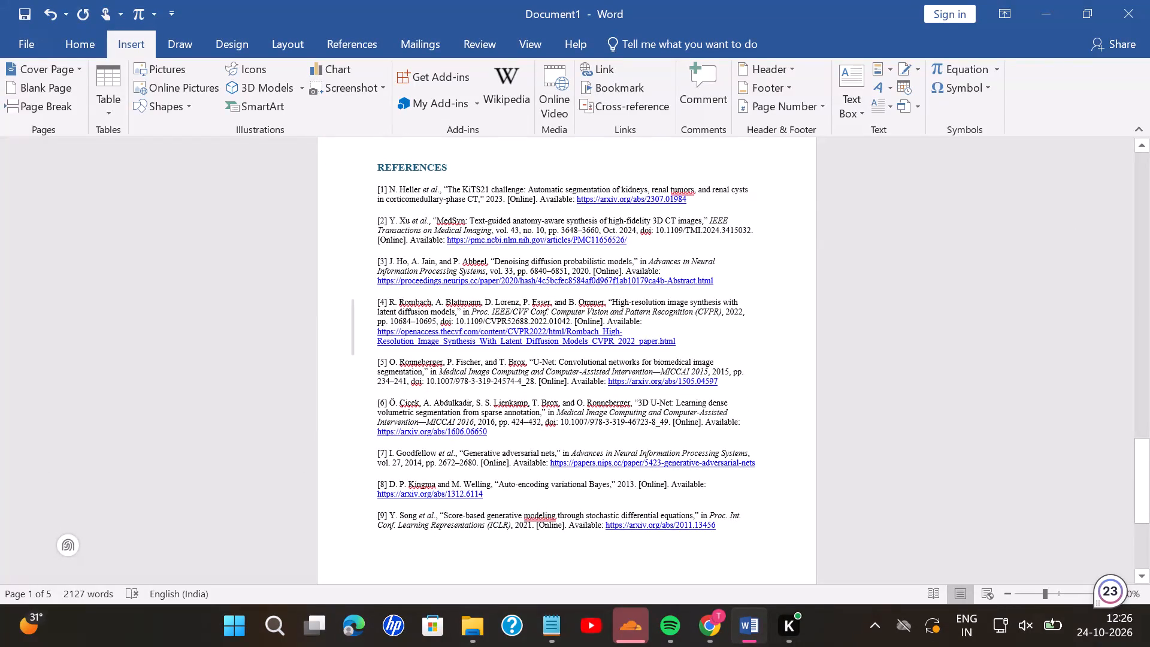
drag(682, 344, 326, 330)
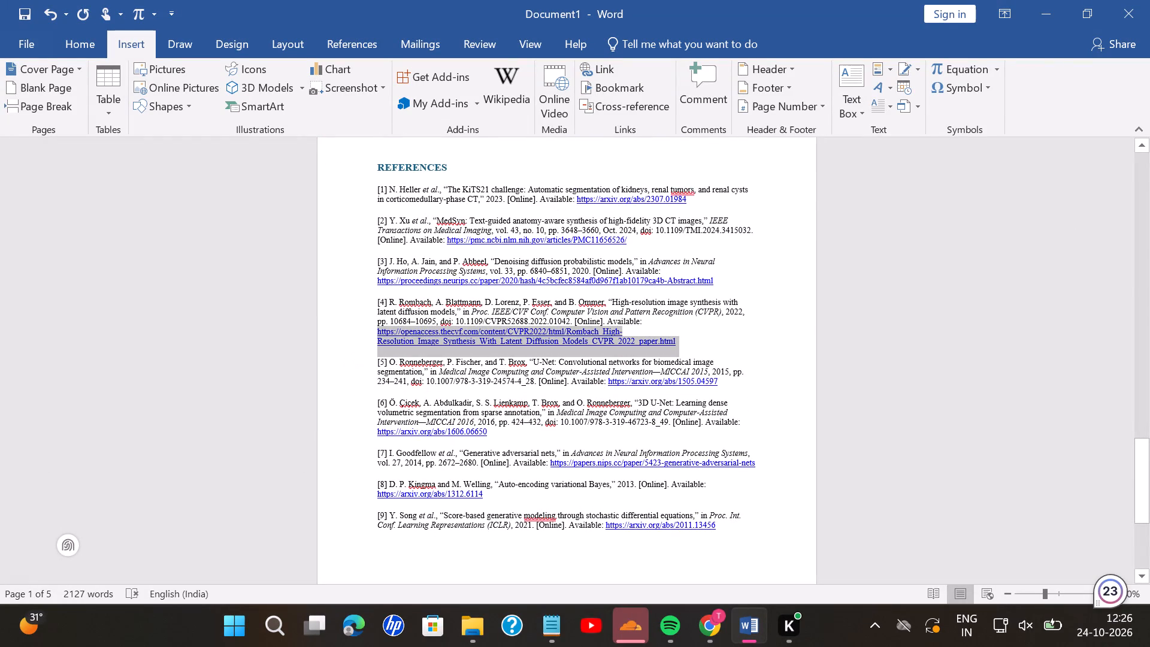
drag(326, 330, 327, 330)
key(ctrl+c)
scroll(826, 363, up, 5)
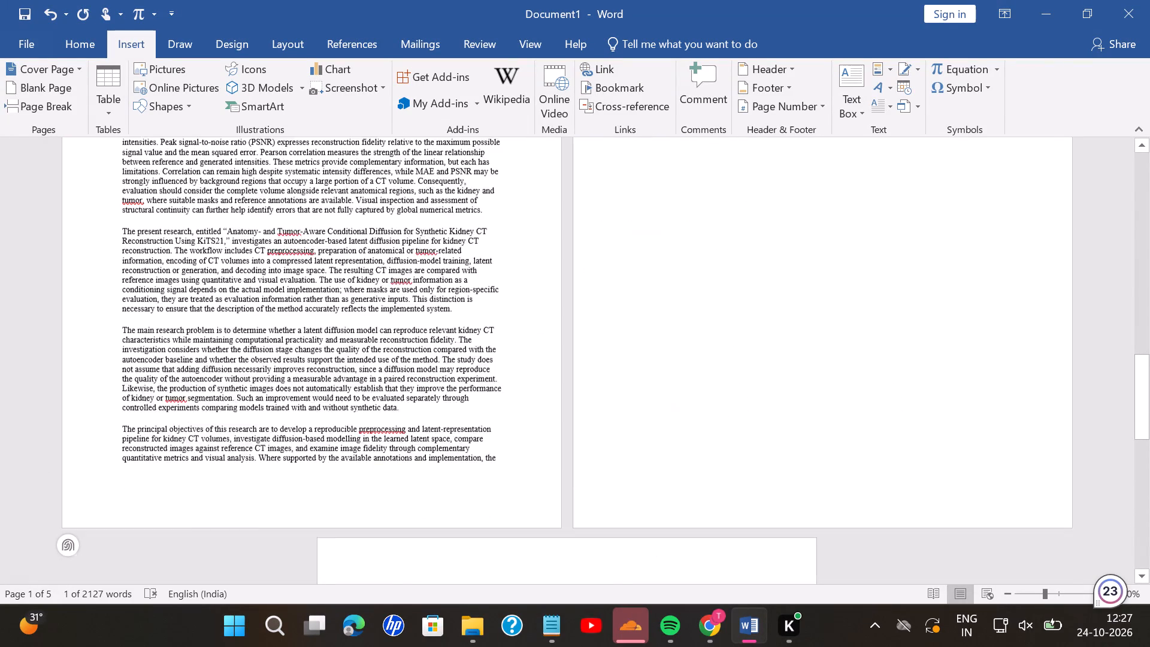
scroll(826, 363, up, 5)
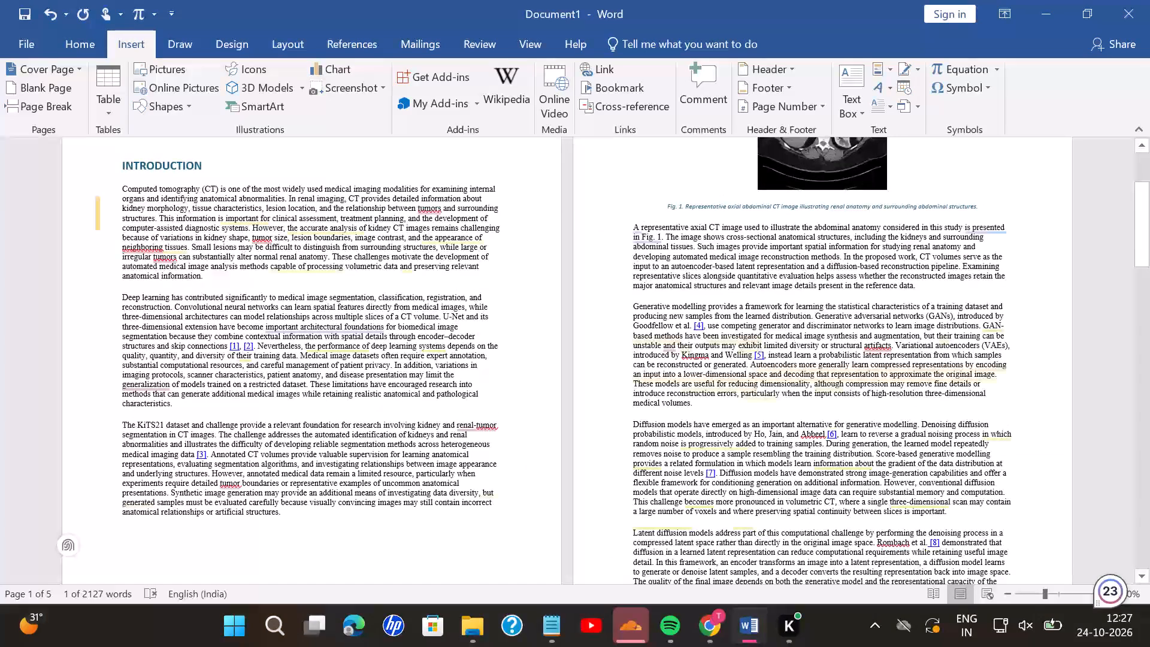
click(701, 325)
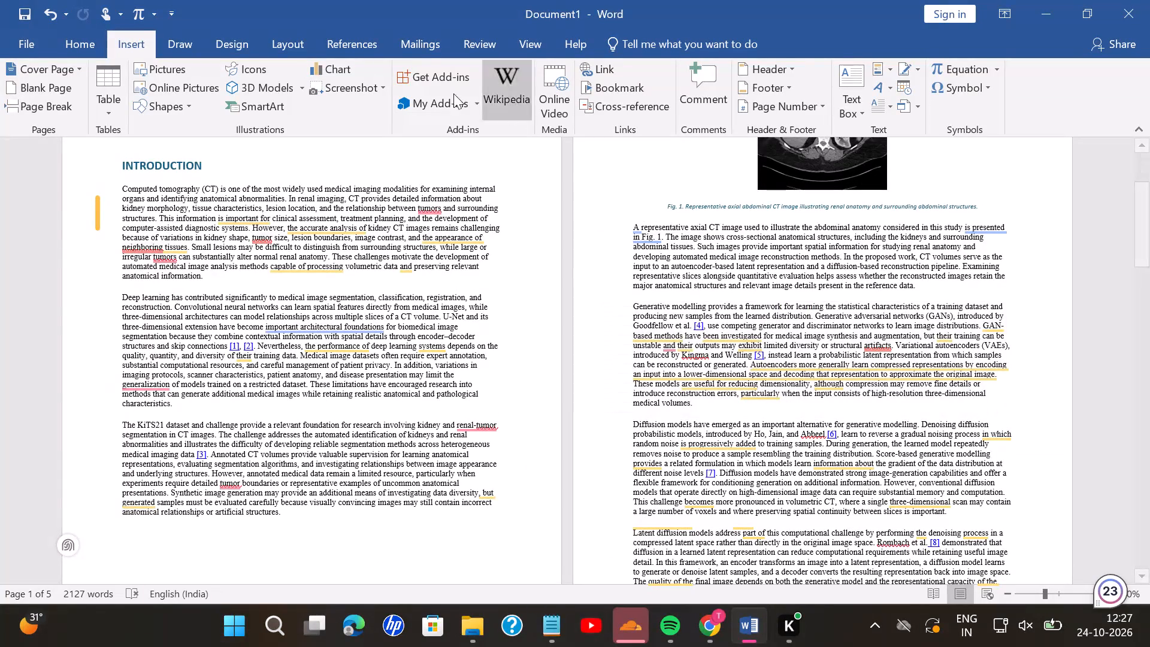
click(598, 65)
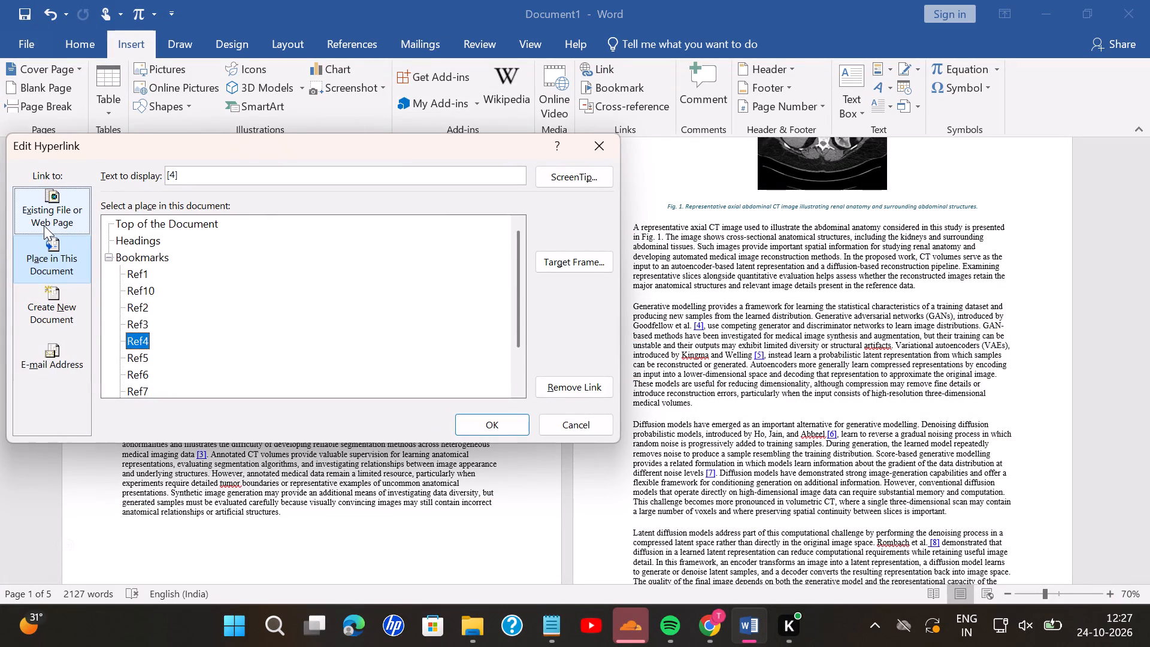
click(44, 225)
click(261, 383)
key(ctrl+v)
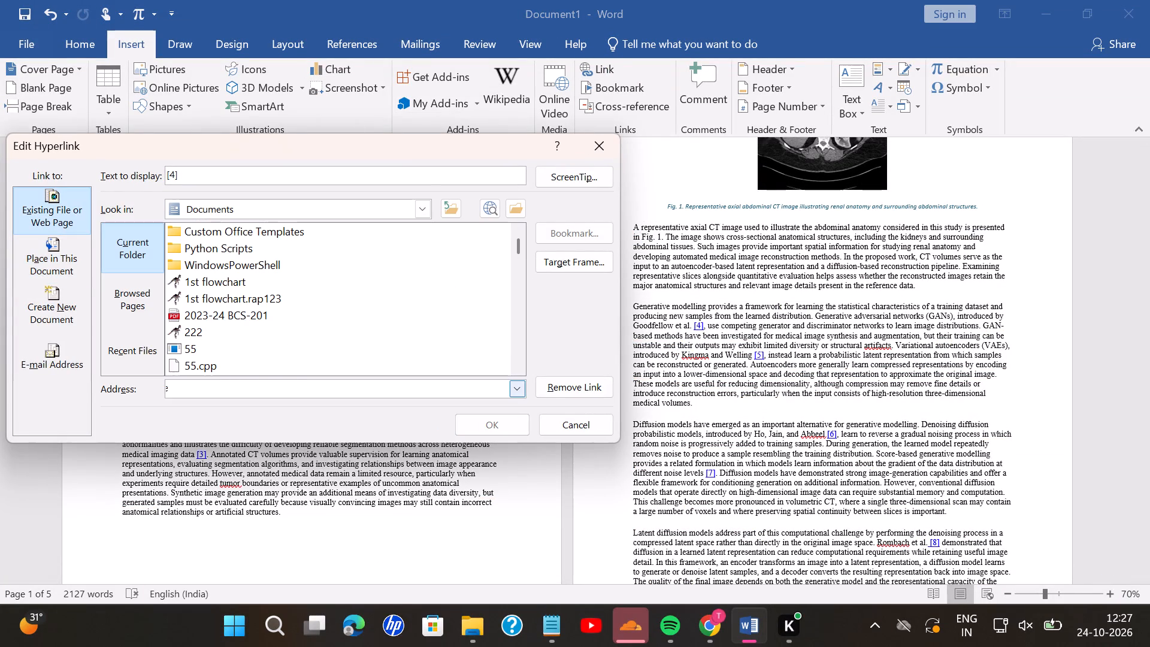
click(502, 424)
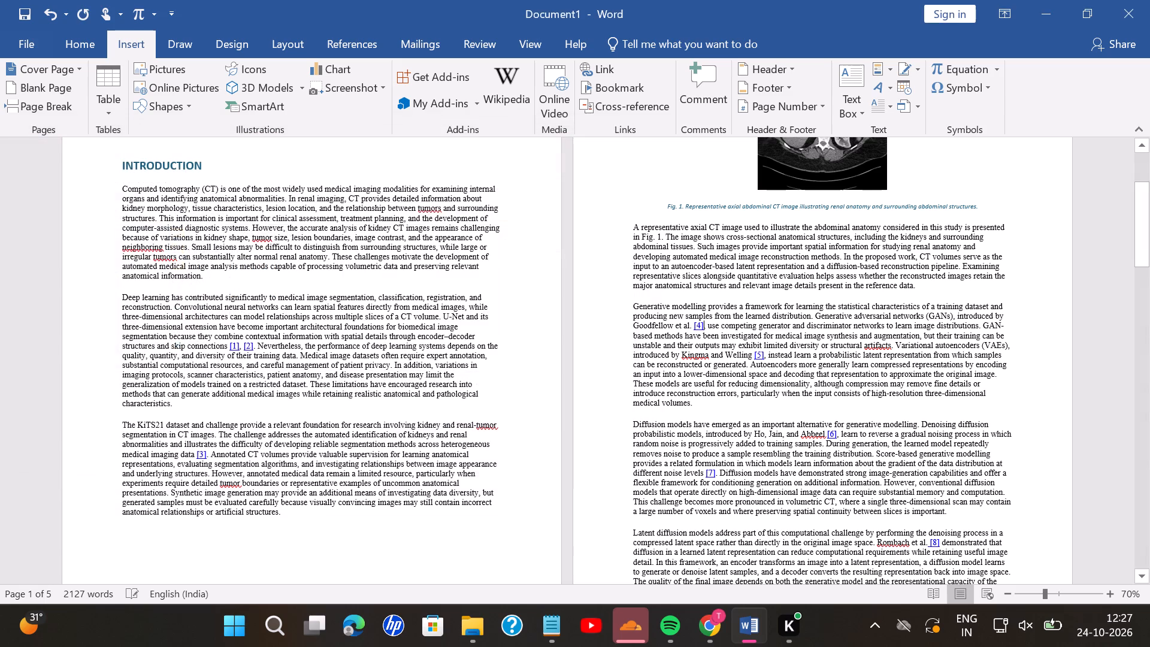
scroll(593, 464, down, 7)
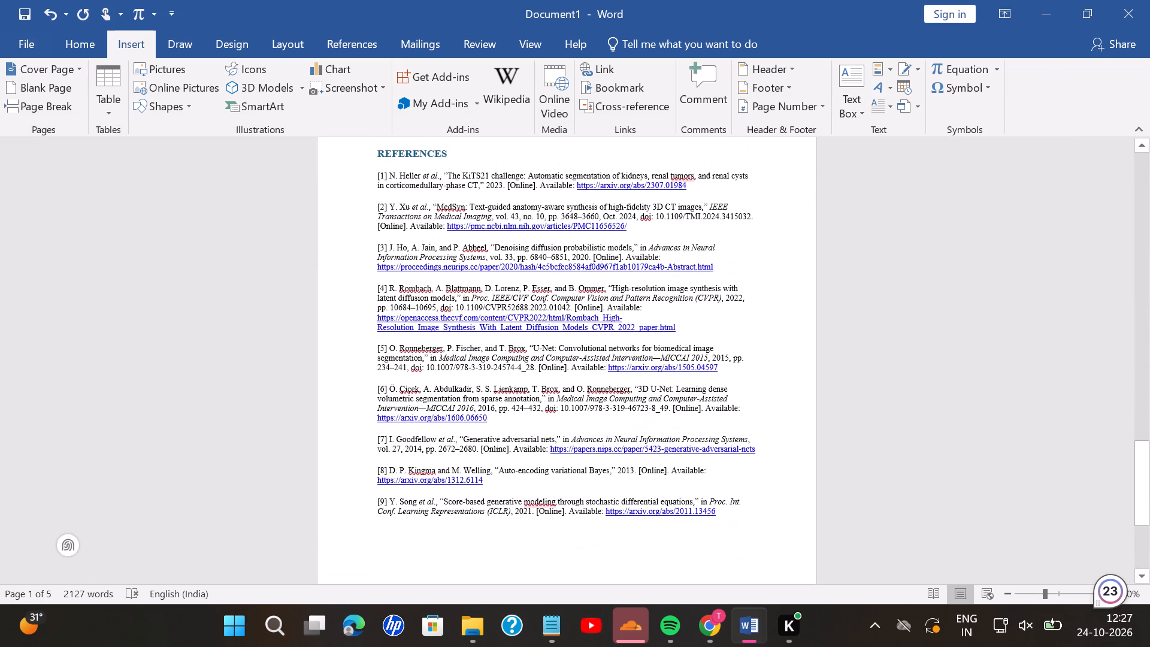
drag(728, 374, 645, 367)
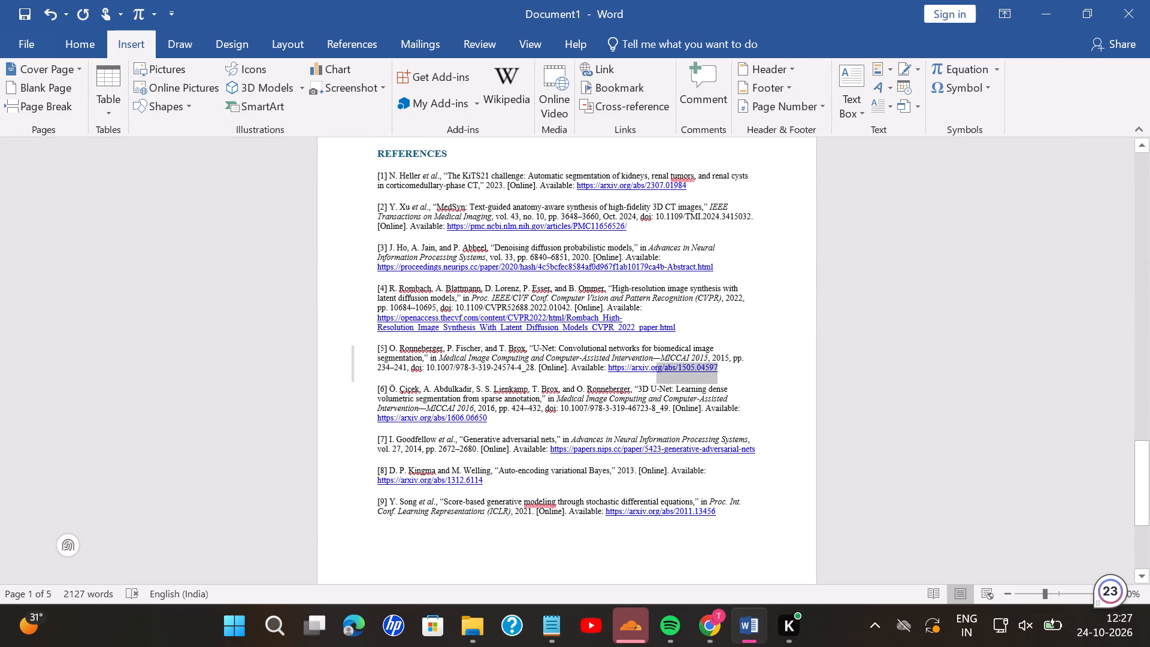
drag(645, 367, 608, 371)
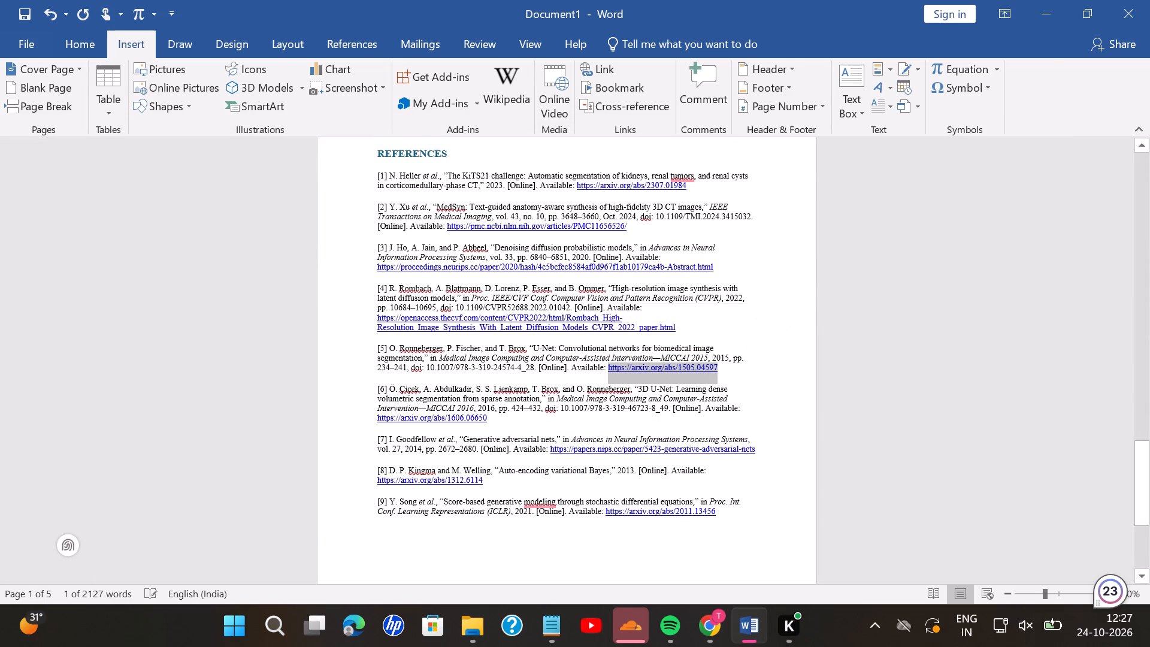
key(ctrl+c)
scroll(829, 299, up, 7)
scroll(829, 299, down, 1)
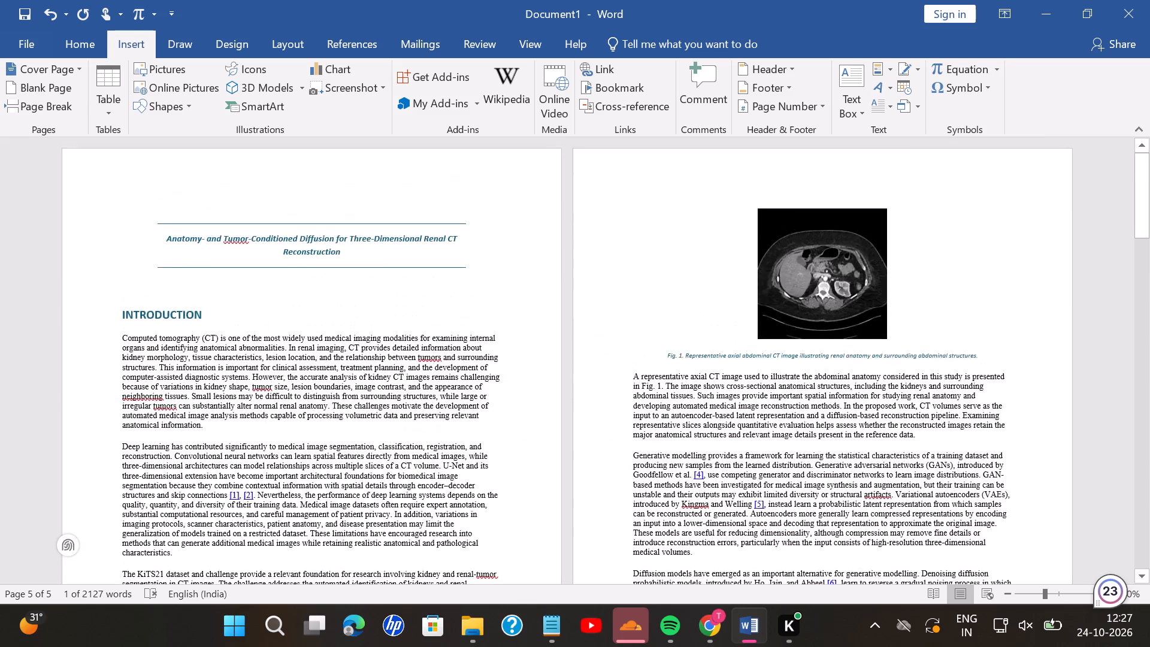
scroll(829, 299, down, 1)
click(760, 379)
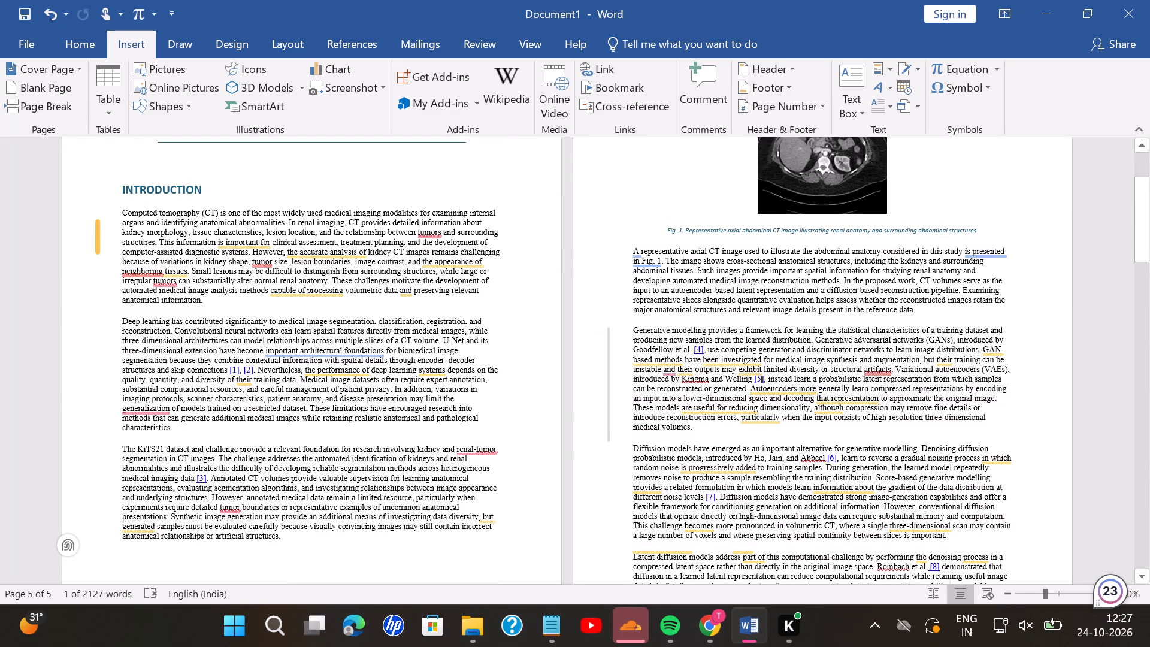
click(586, 62)
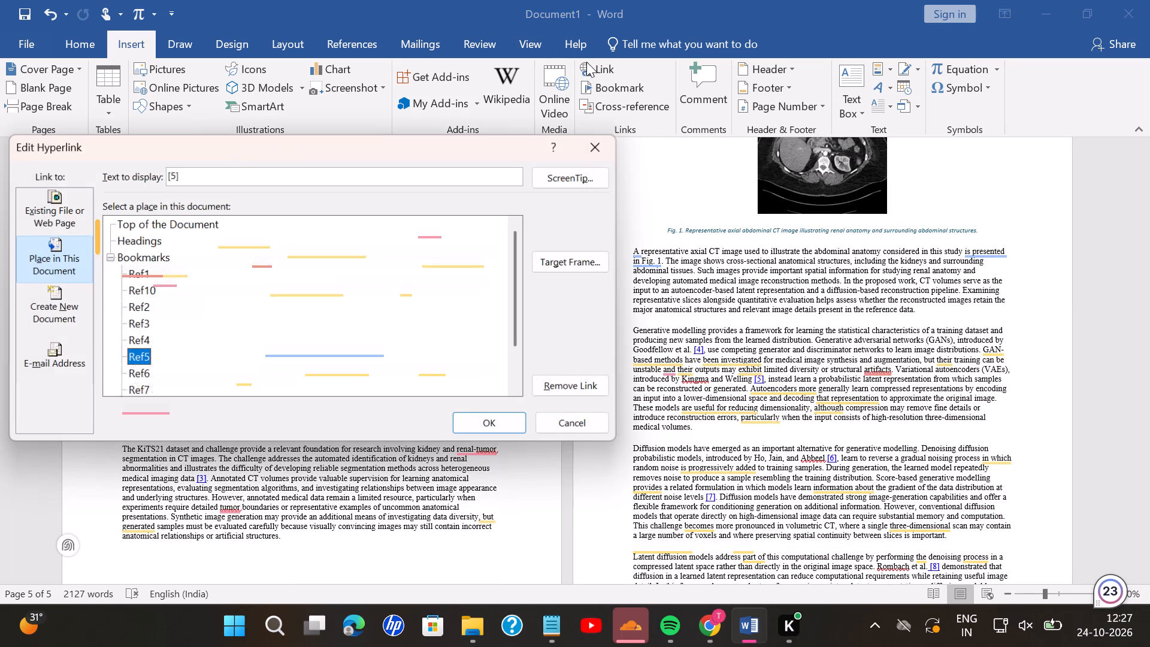
click(37, 204)
click(192, 386)
key(ctrl+v)
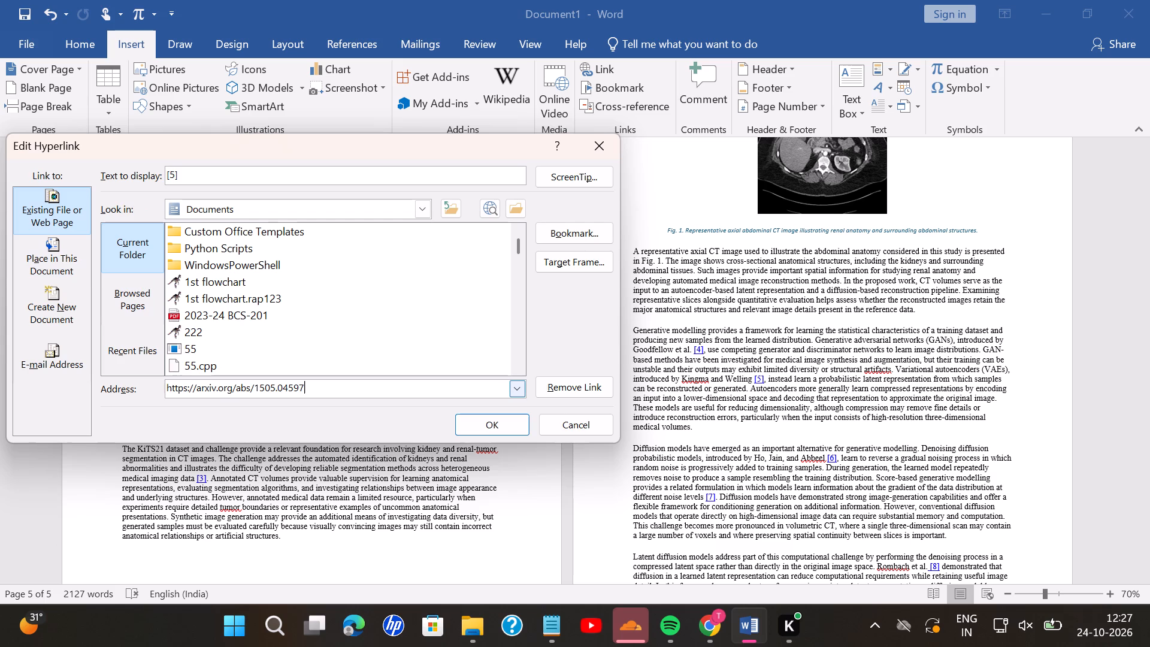
click(486, 429)
scroll(694, 445, down, 3)
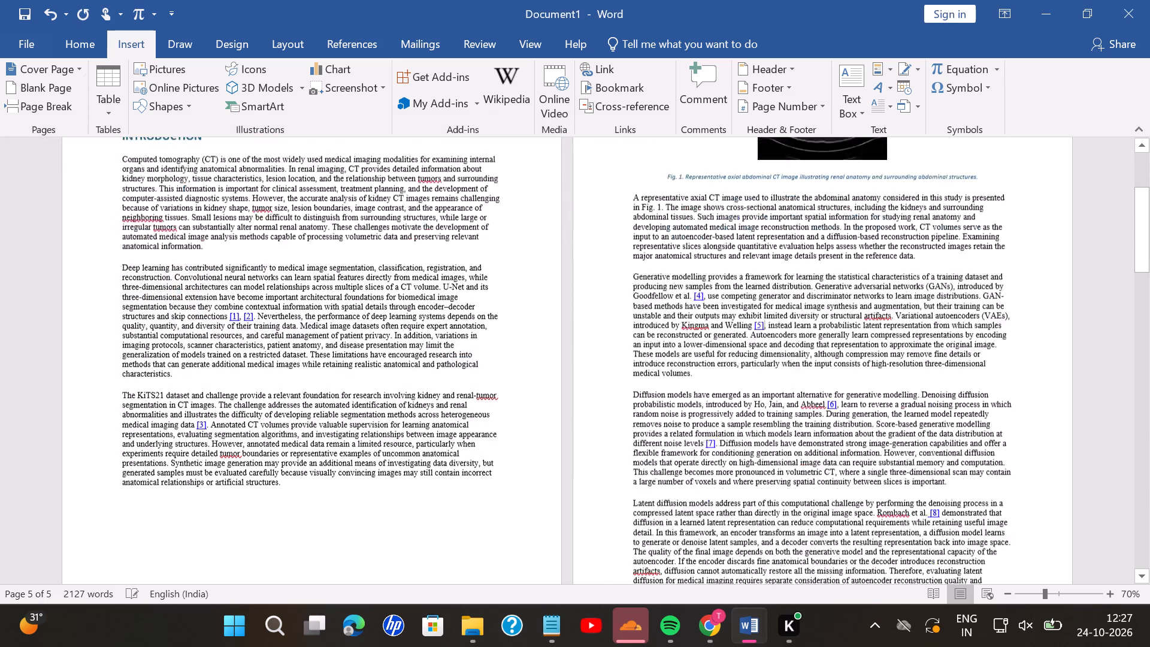
scroll(694, 445, down, 3)
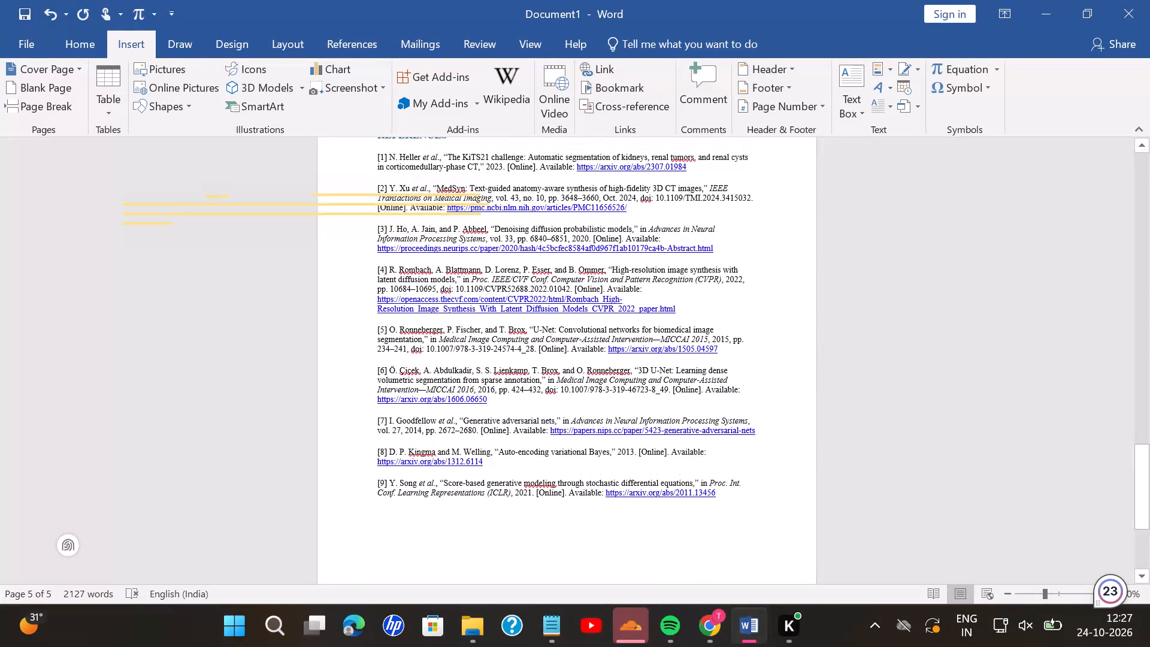
drag(517, 402, 381, 406)
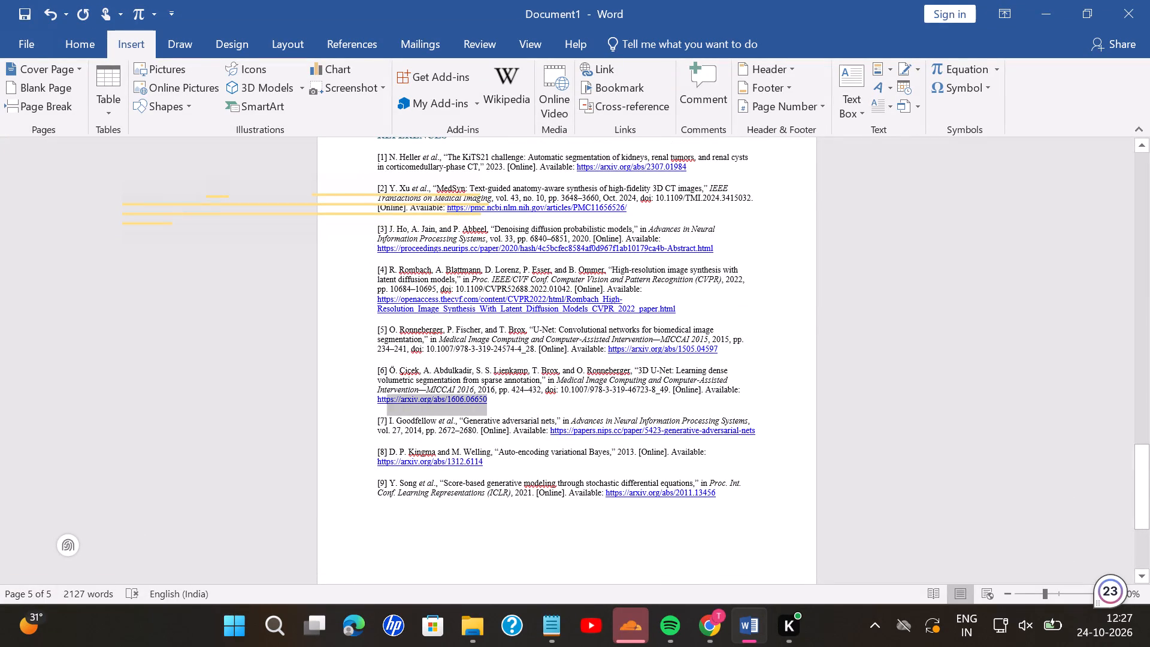
drag(381, 406, 373, 405)
key(ctrl+c)
scroll(886, 408, up, 6)
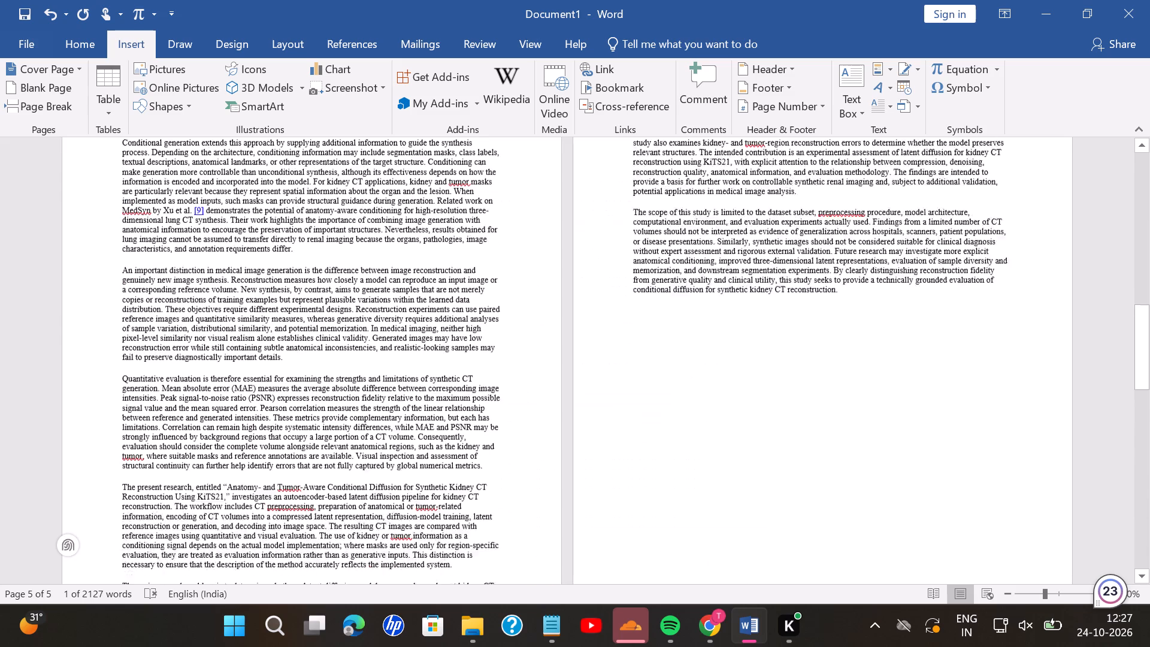
scroll(886, 408, up, 4)
scroll(886, 408, down, 1)
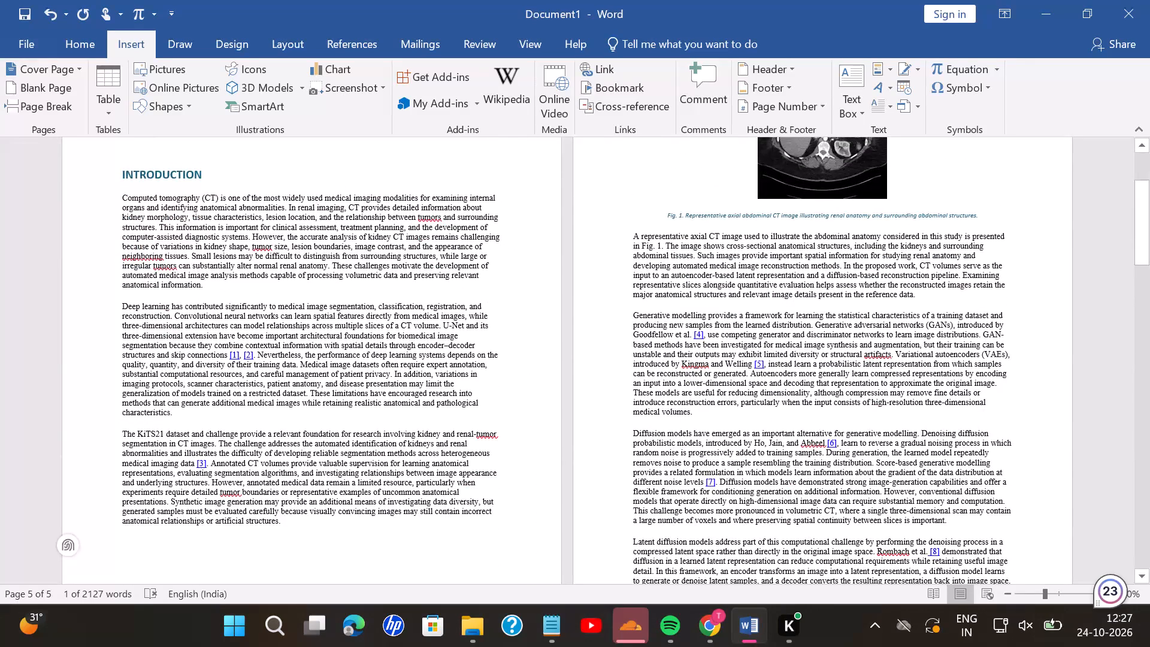
click(835, 443)
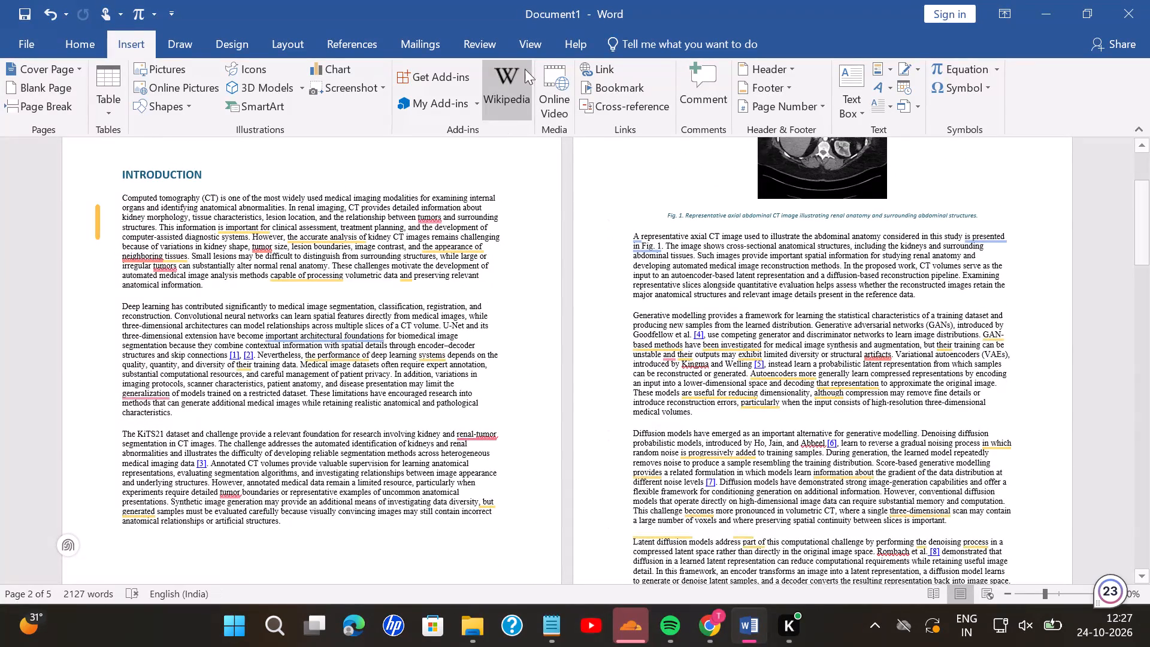
click(603, 68)
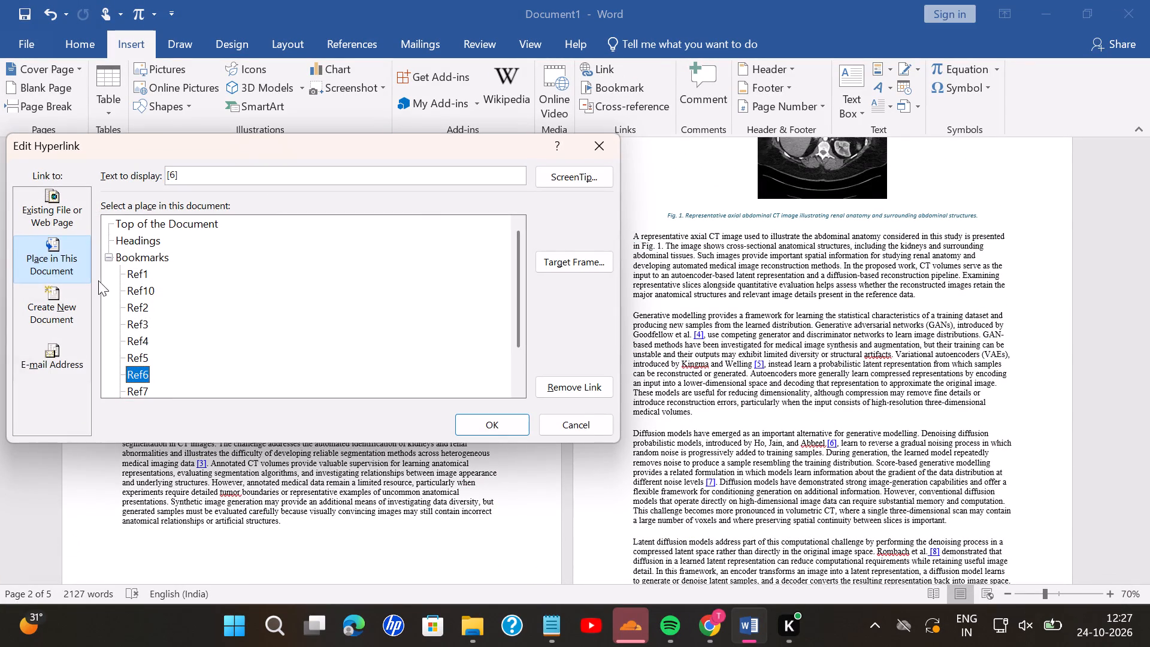
click(41, 205)
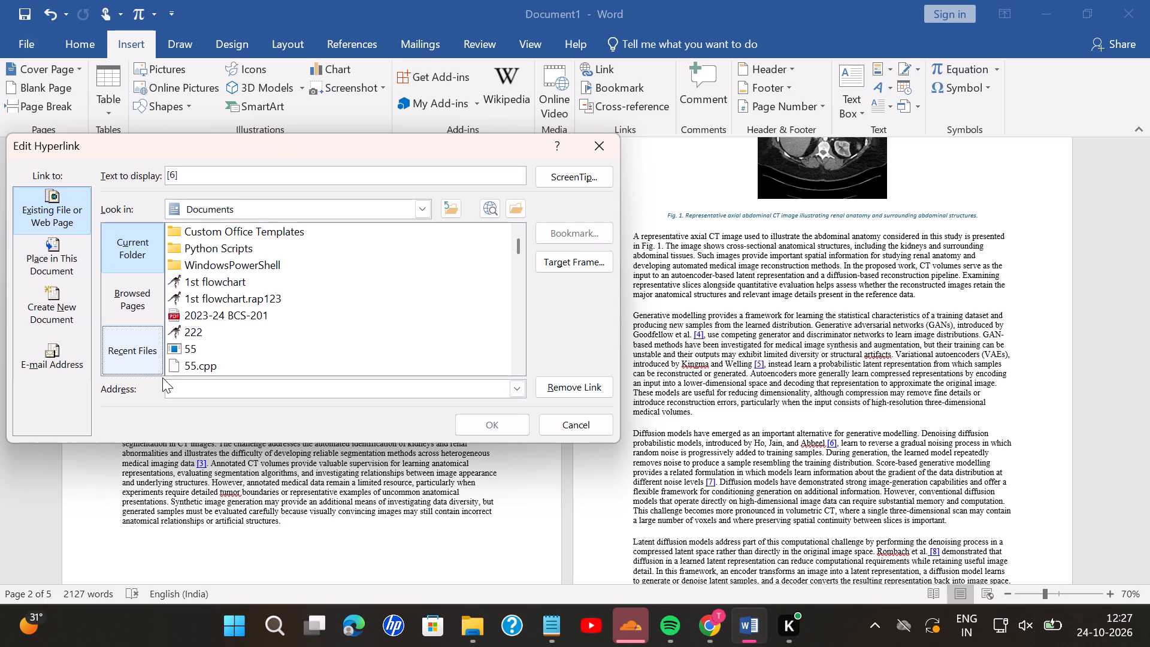
click(170, 385)
key(ctrl+v)
click(482, 422)
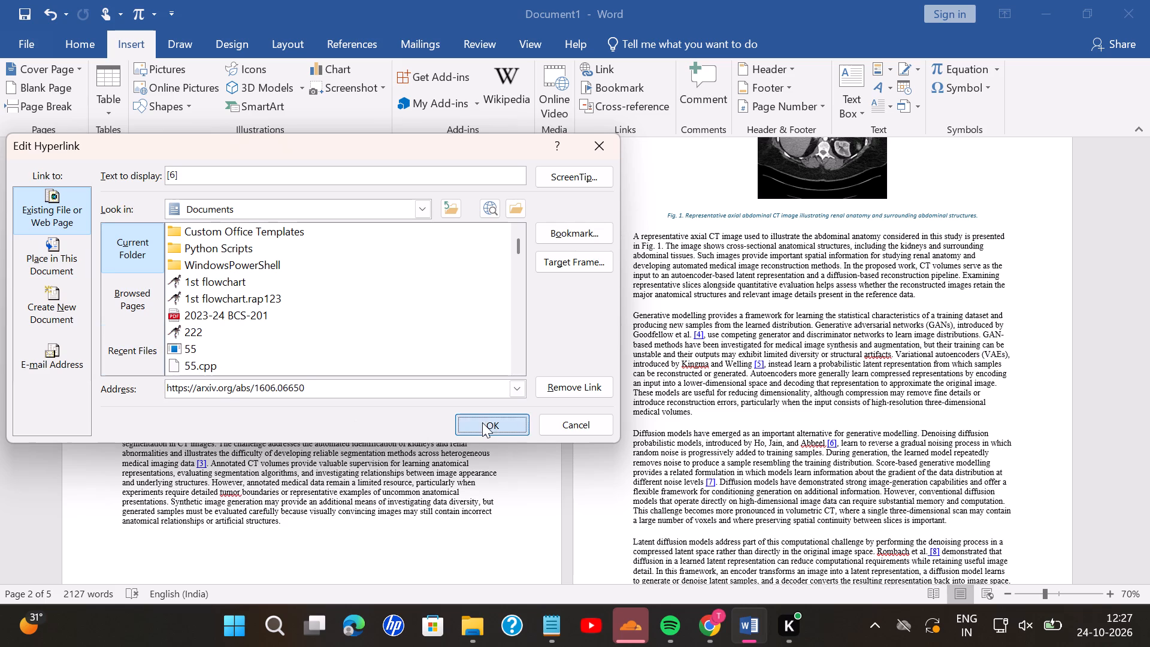
scroll(740, 435, down, 8)
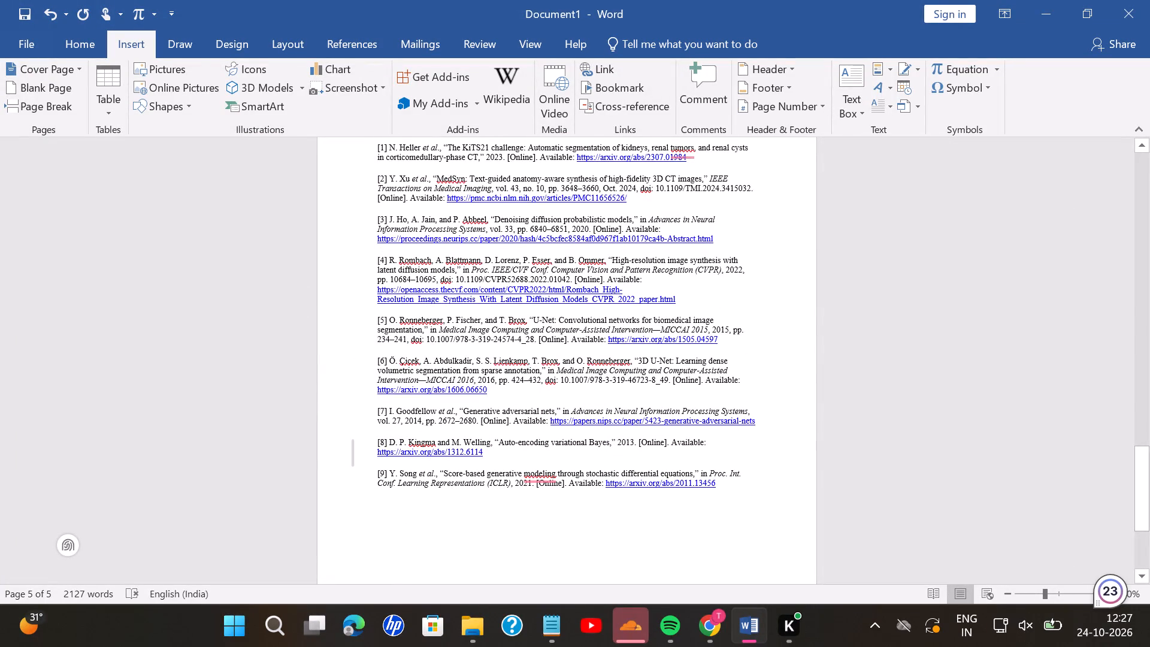
drag(759, 425, 555, 424)
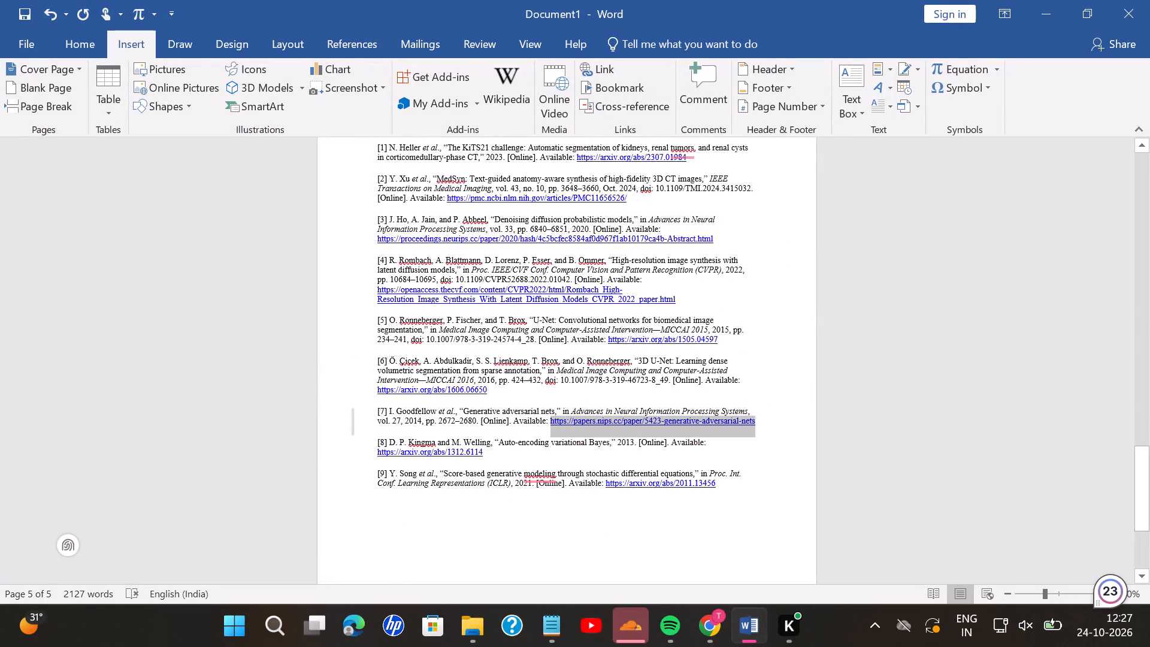
drag(555, 424, 555, 423)
drag(555, 423, 553, 422)
drag(553, 422, 548, 422)
key(ctrl+c)
scroll(789, 425, up, 3)
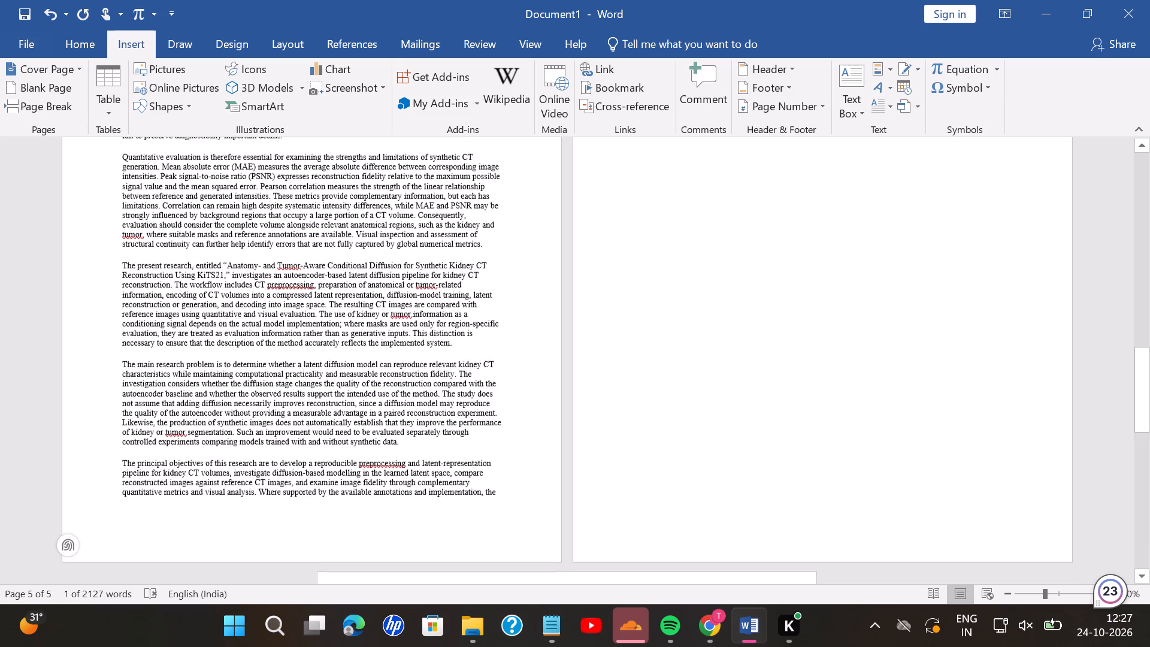
scroll(789, 425, up, 4)
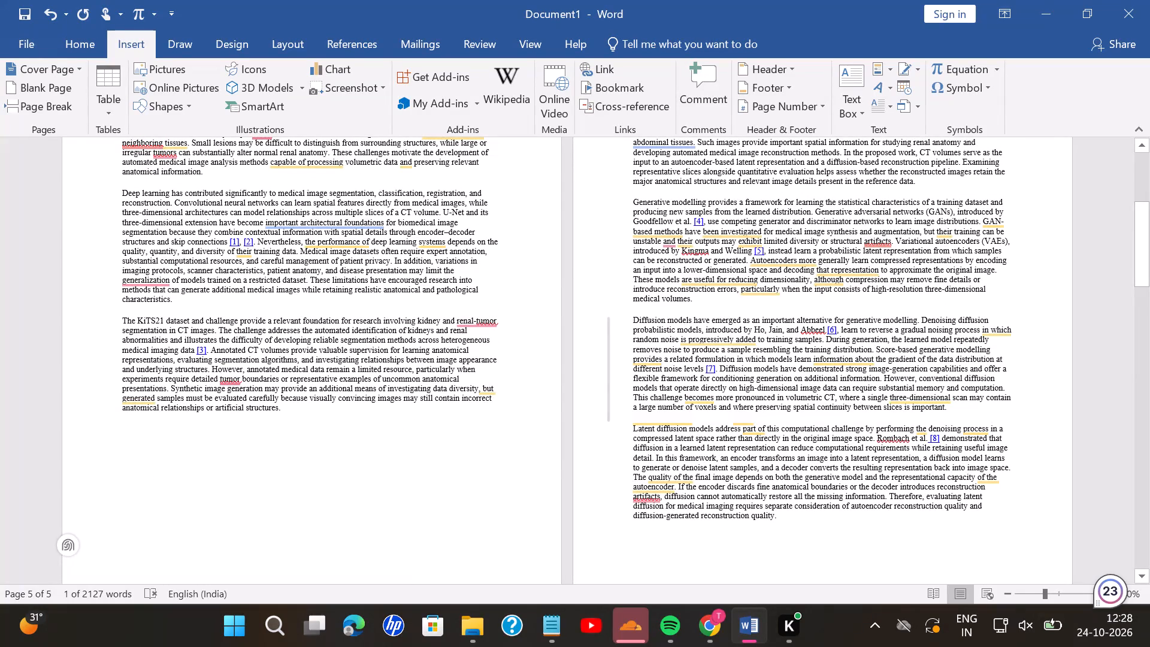
click(714, 365)
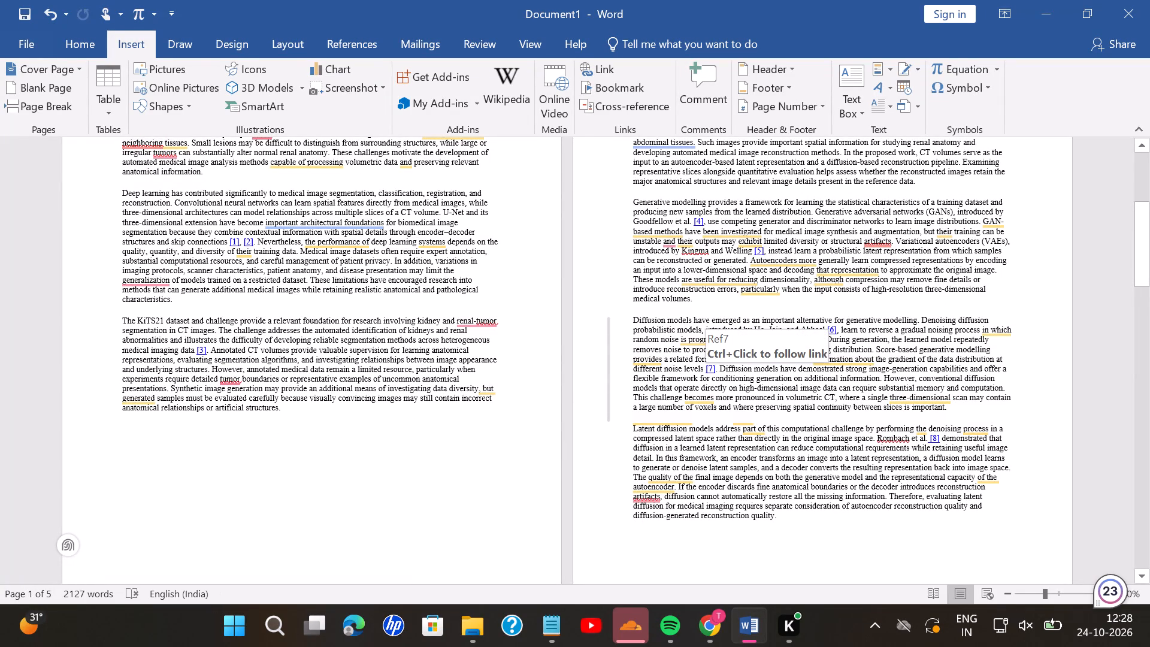
click(710, 367)
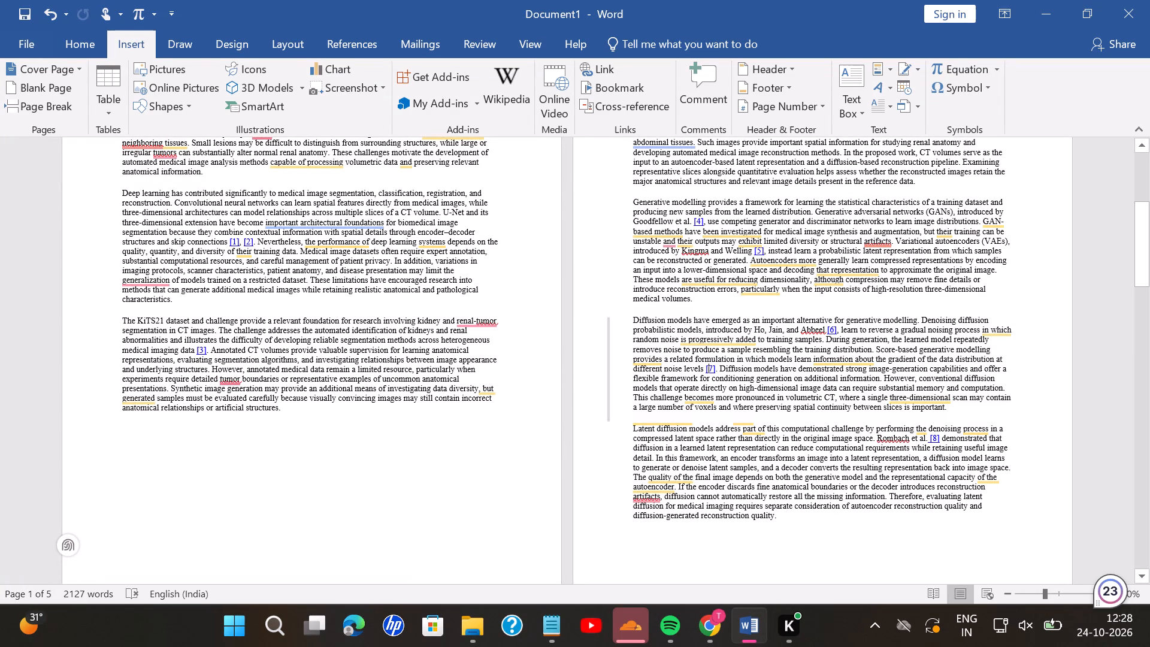
click(713, 370)
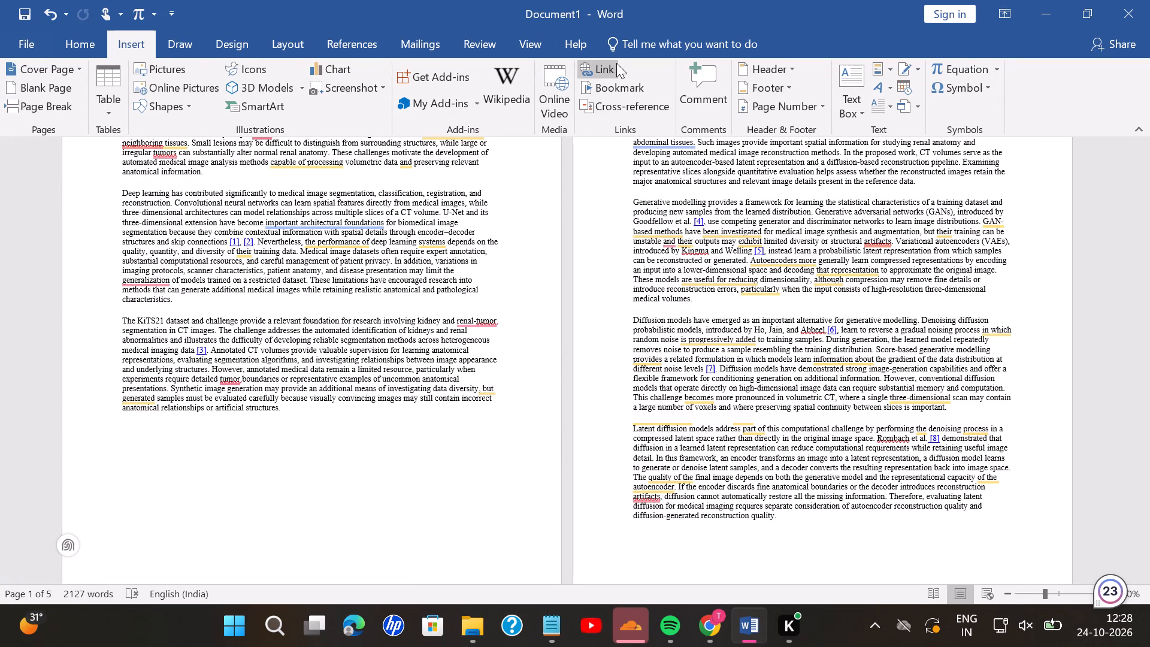
click(616, 63)
click(19, 196)
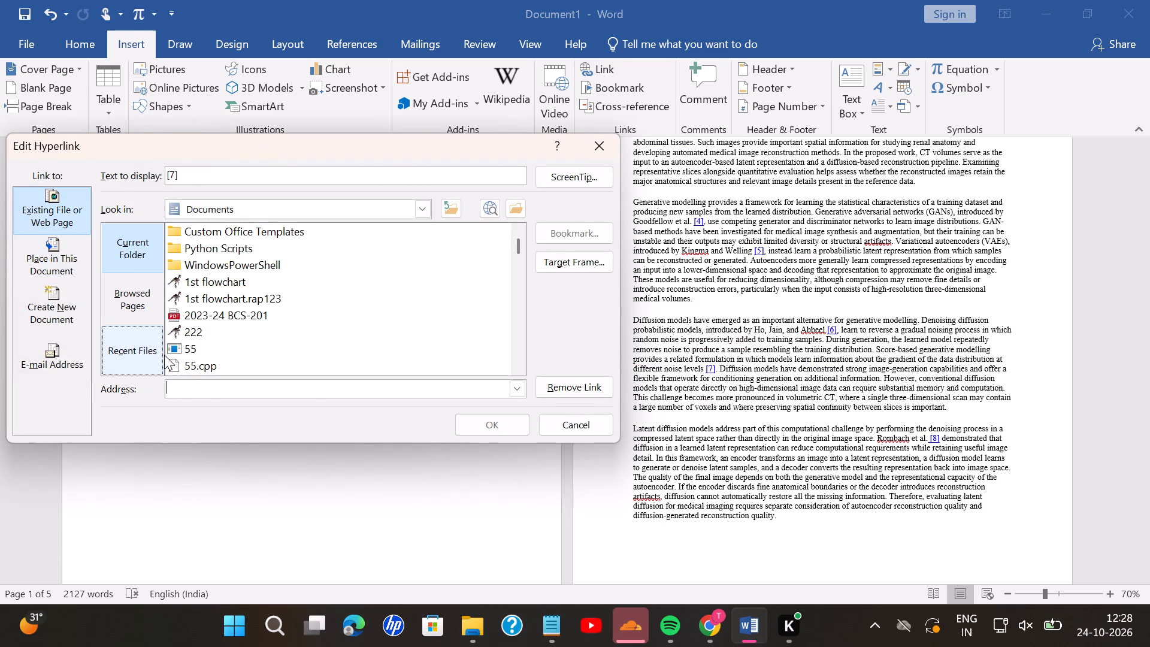
key(ctrl+v)
click(486, 423)
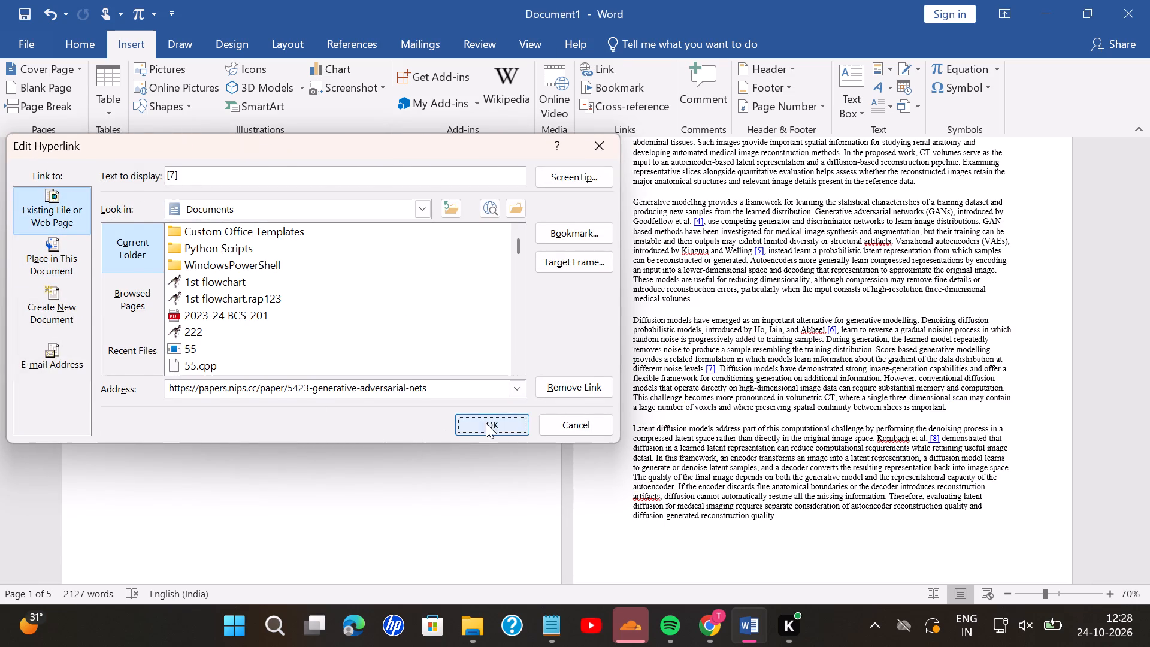
scroll(667, 456, down, 8)
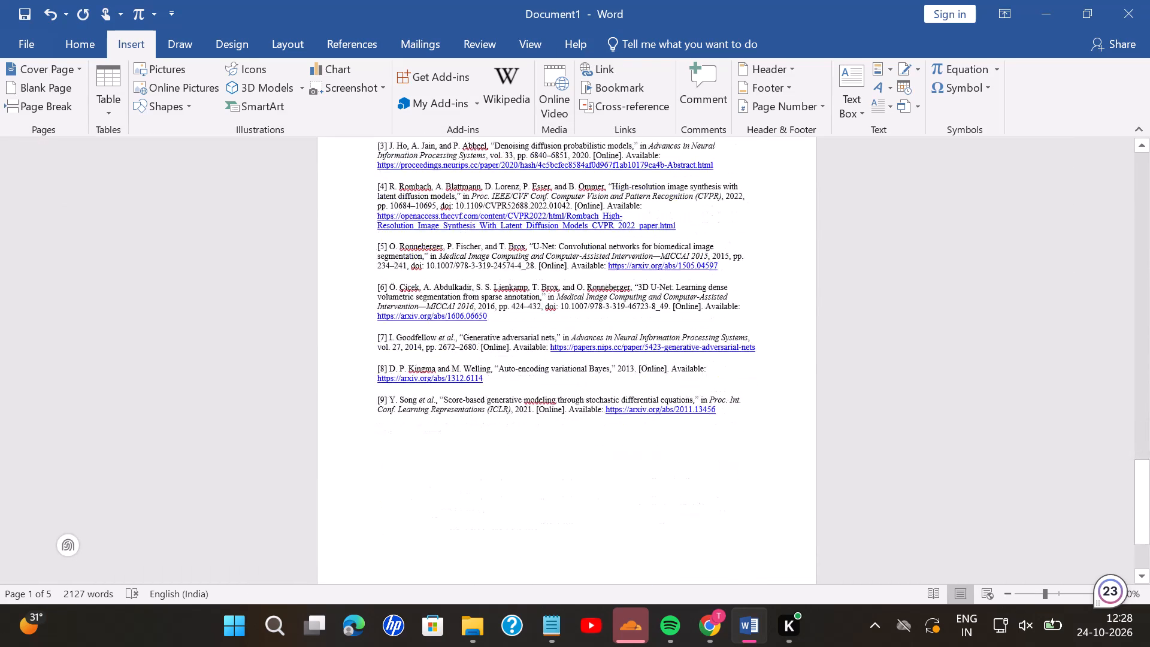
scroll(667, 456, down, 1)
drag(510, 376, 407, 370)
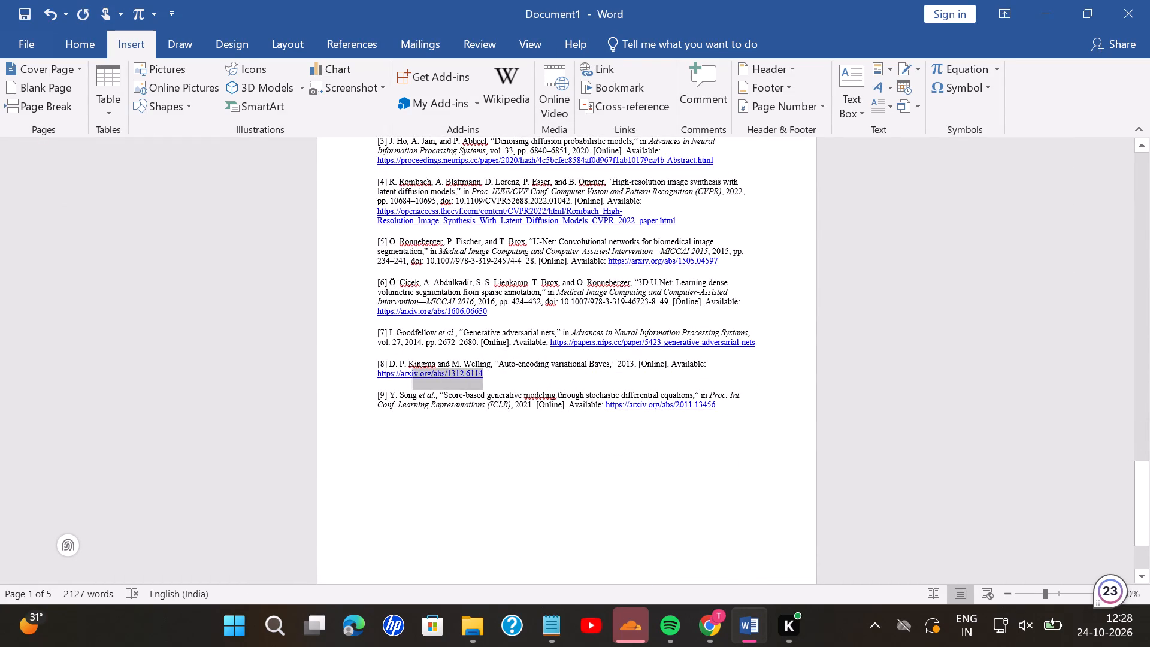
drag(407, 370, 370, 376)
key(ctrl+c)
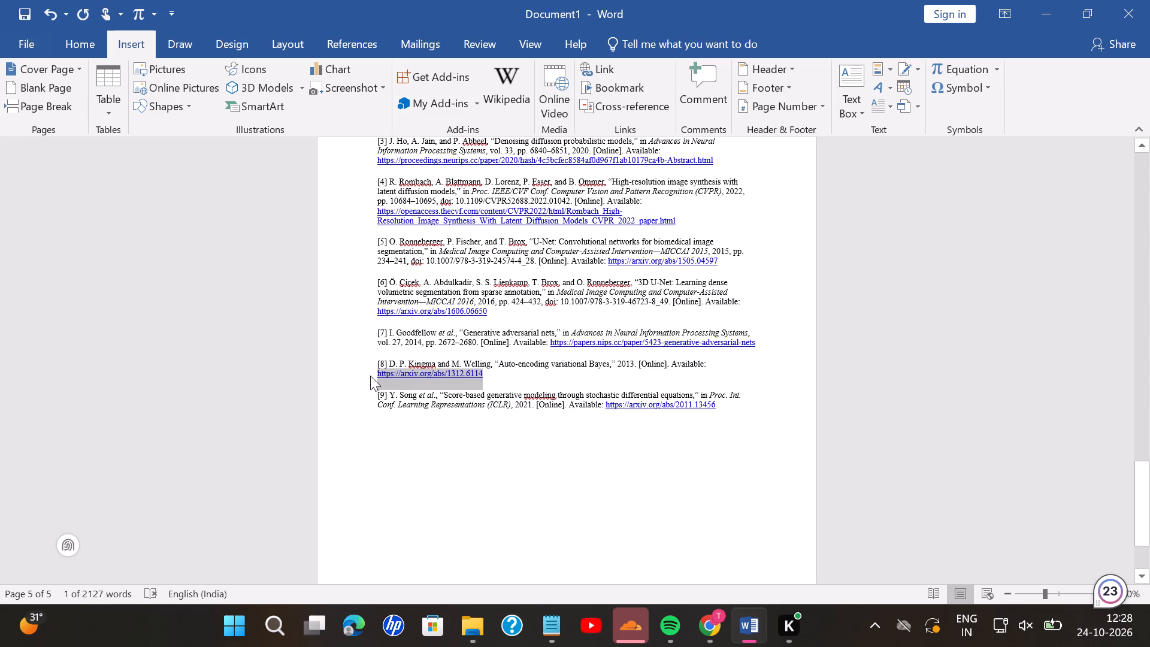
scroll(694, 380, up, 8)
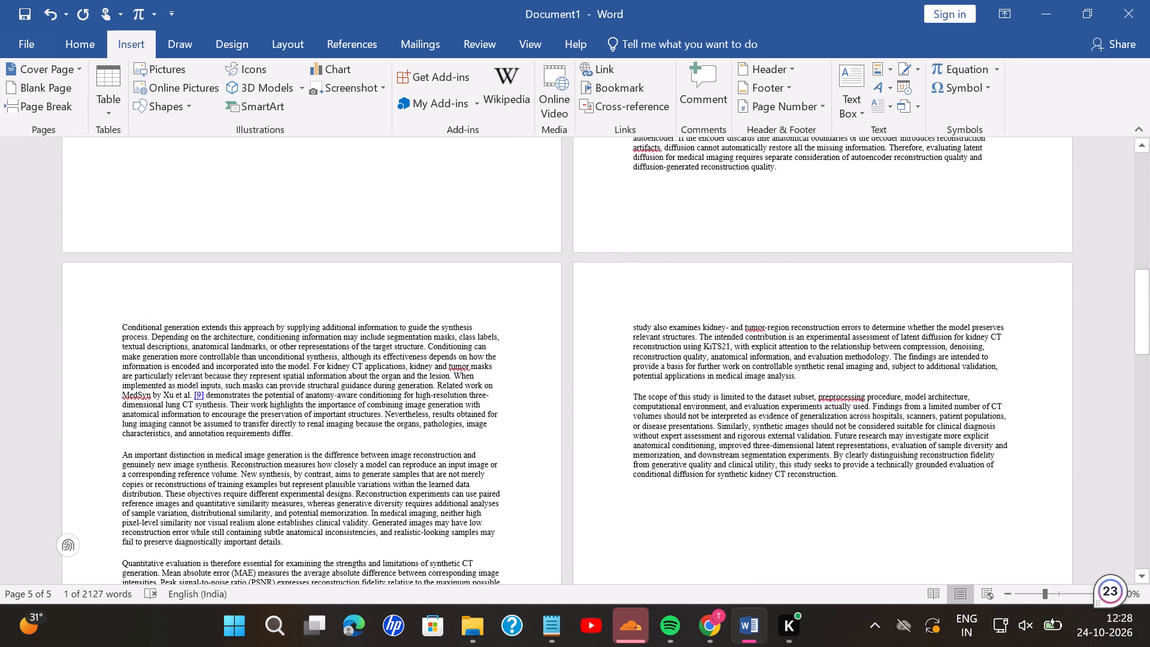
scroll(694, 380, up, 2)
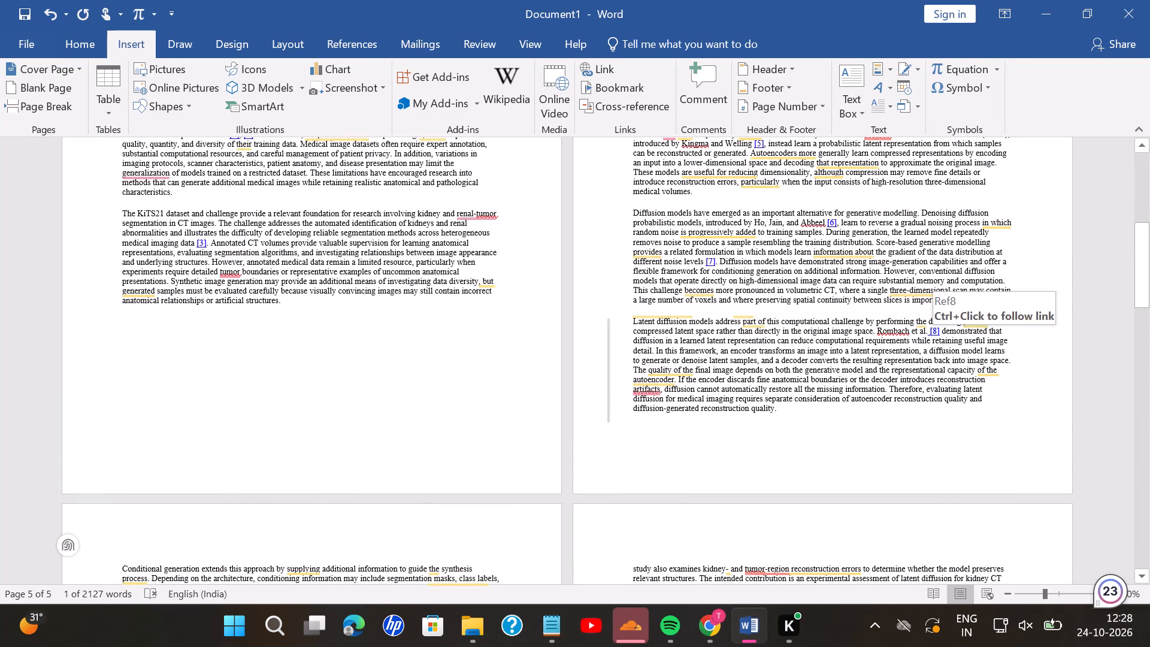
click(936, 331)
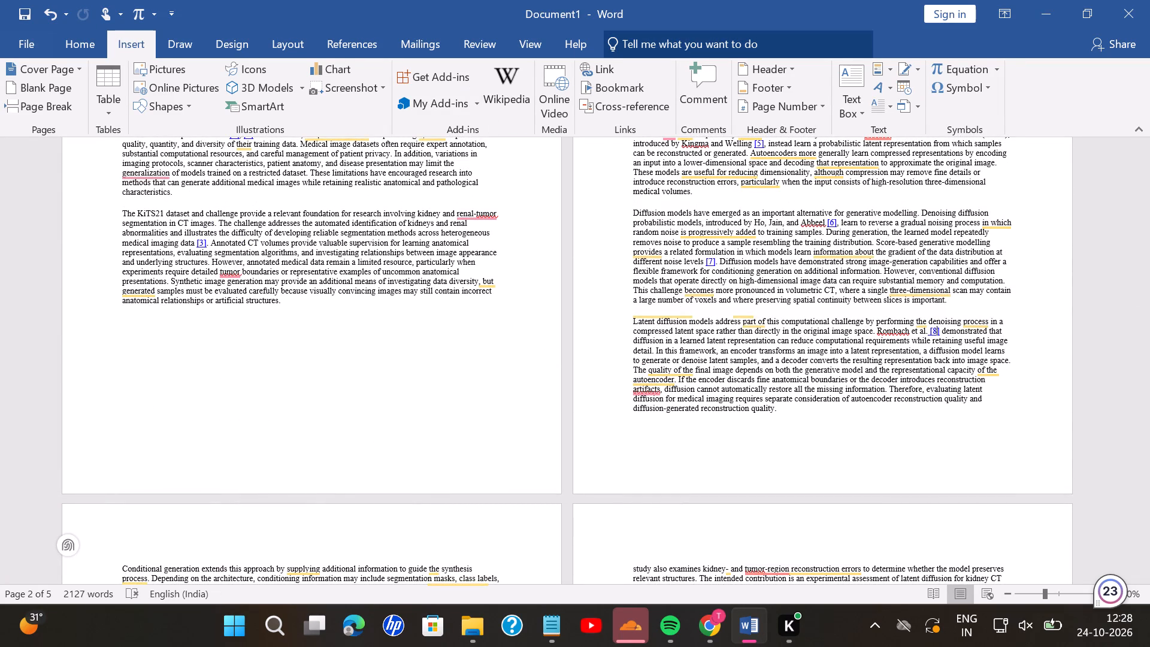
click(612, 61)
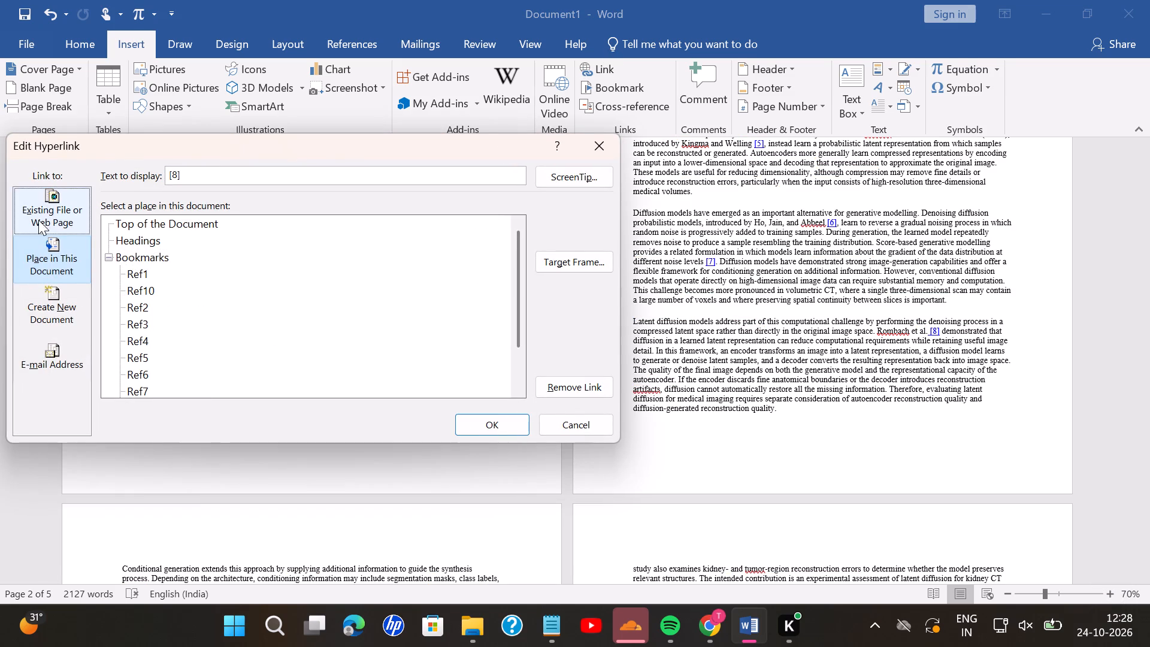
click(37, 220)
key(ctrl+v)
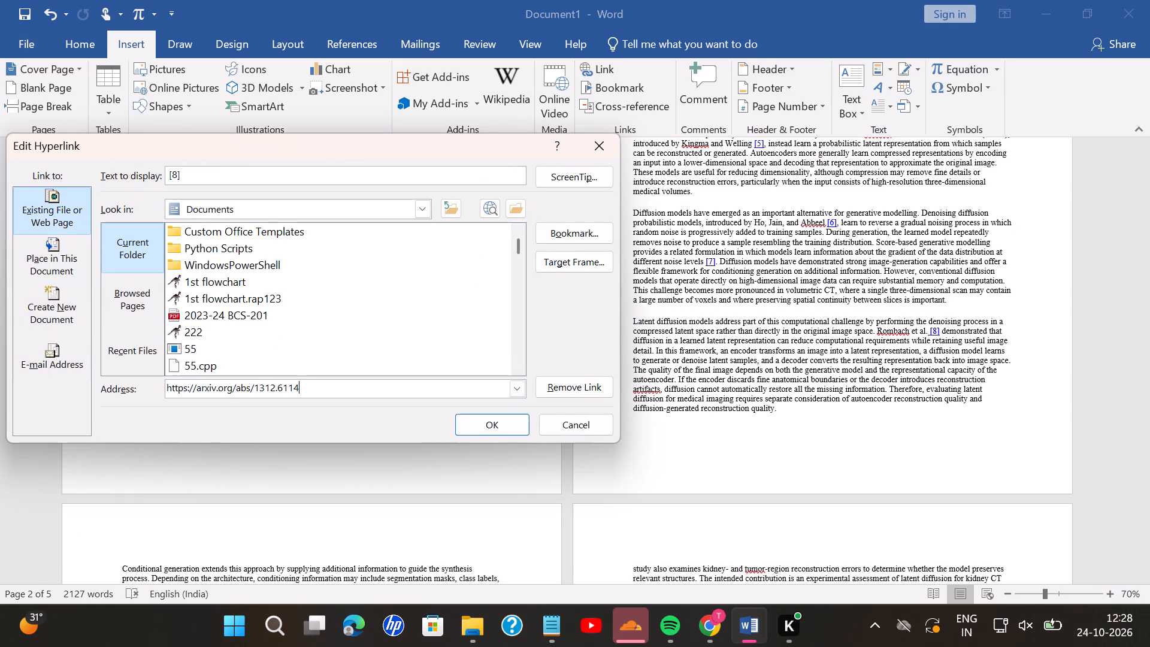
click(487, 422)
scroll(487, 422, down, 8)
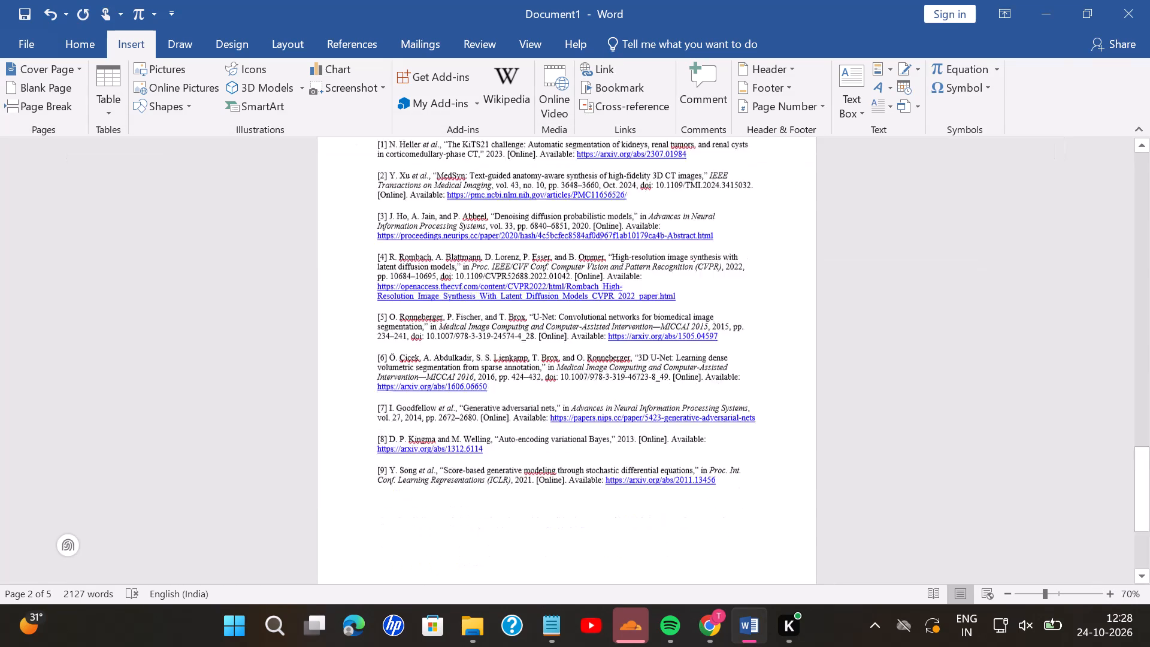
scroll(487, 422, down, 1)
drag(724, 294, 594, 294)
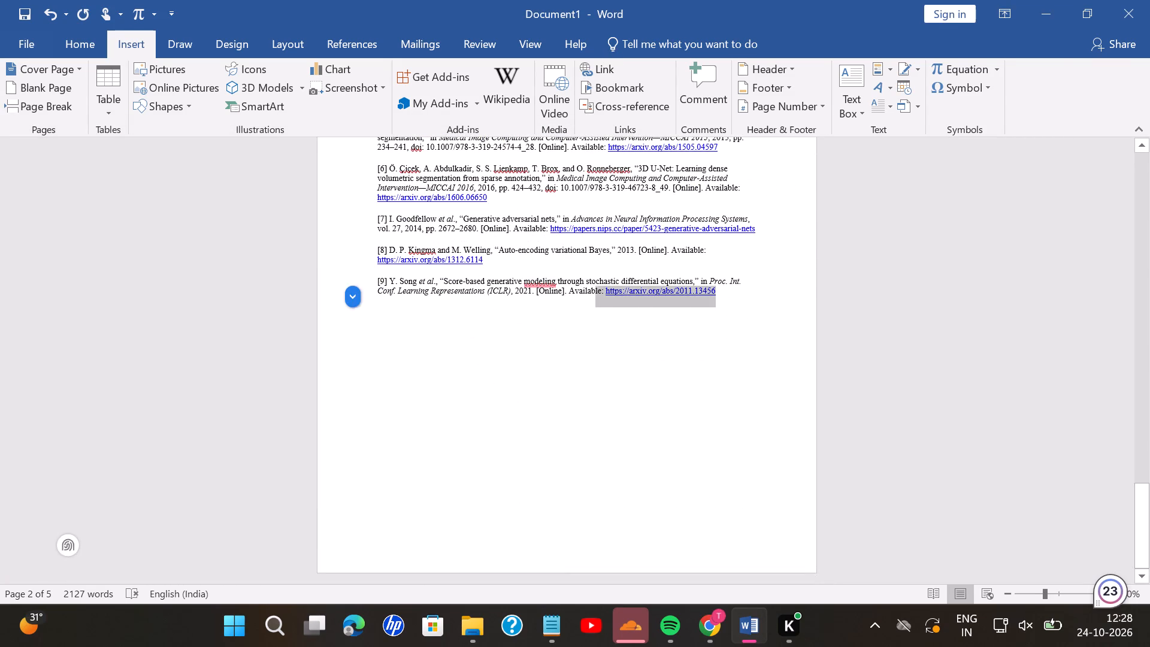
drag(594, 294, 609, 293)
click(719, 294)
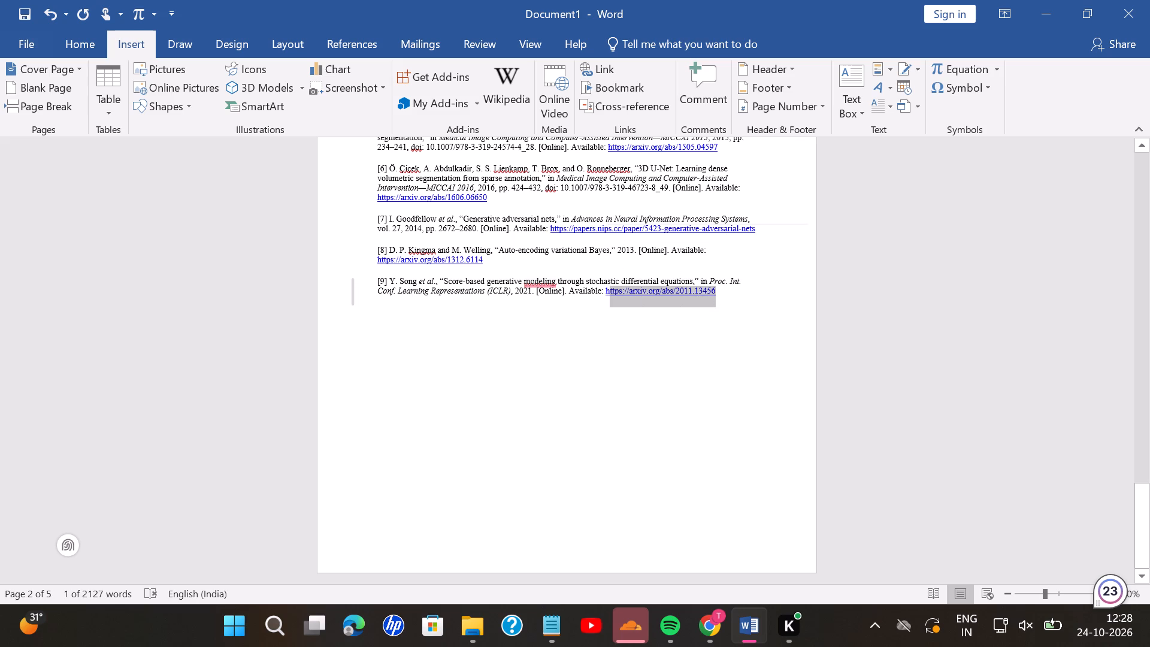
drag(719, 294, 629, 301)
key(ctrl+c)
scroll(629, 301, up, 10)
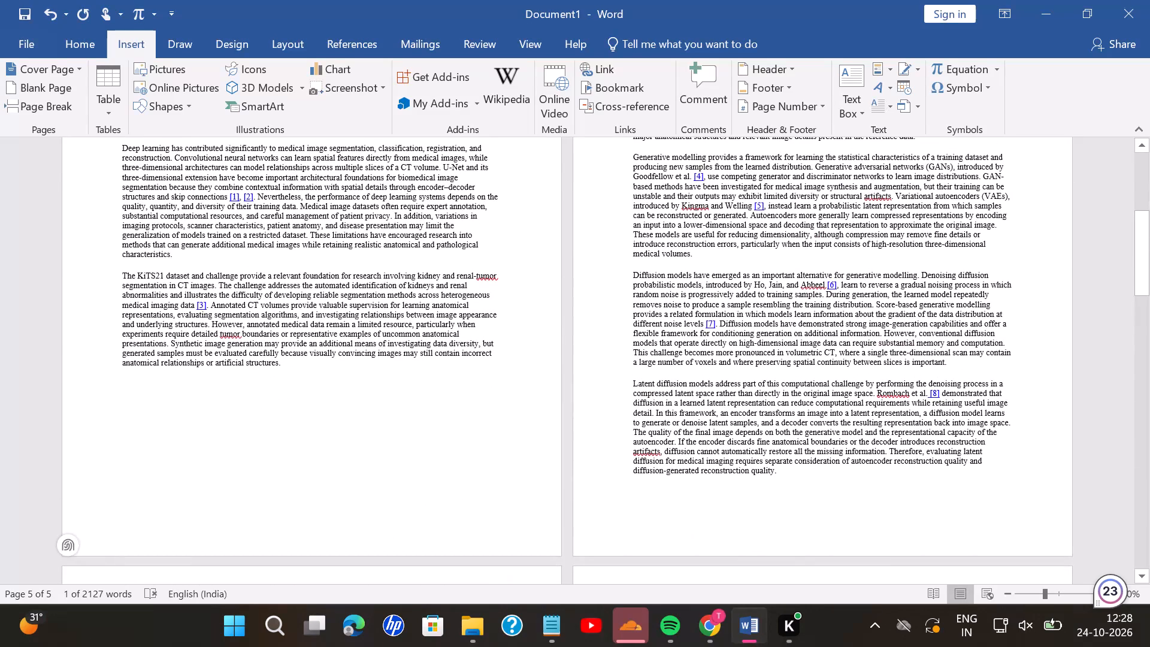
scroll(891, 364, down, 4)
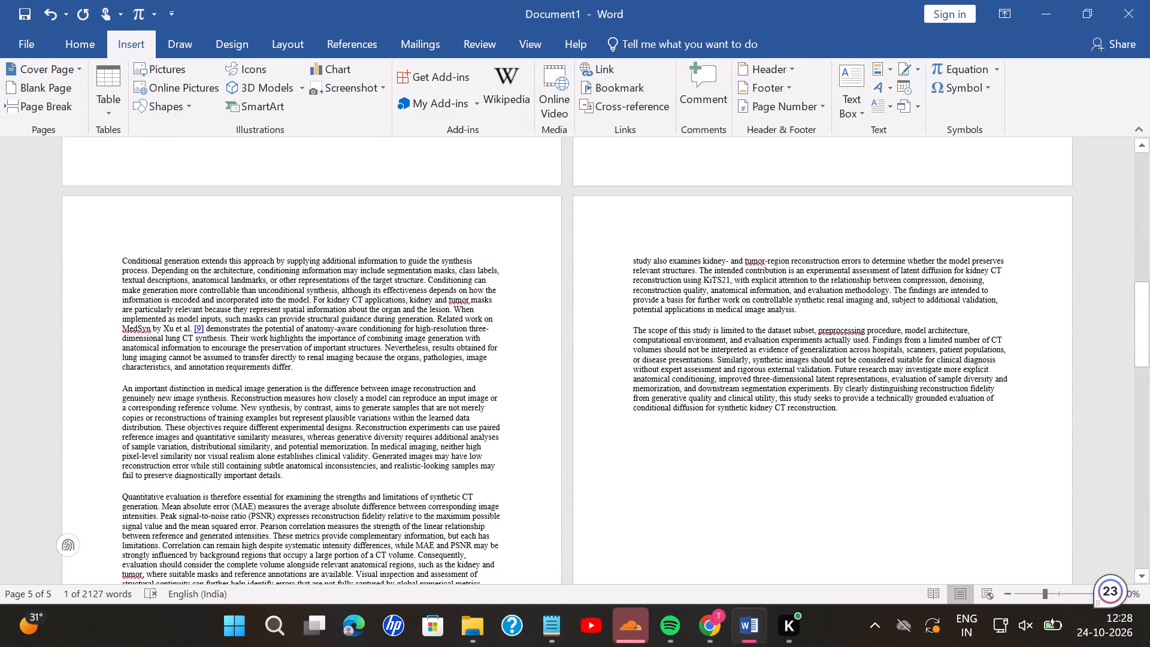
drag(200, 330, 361, 403)
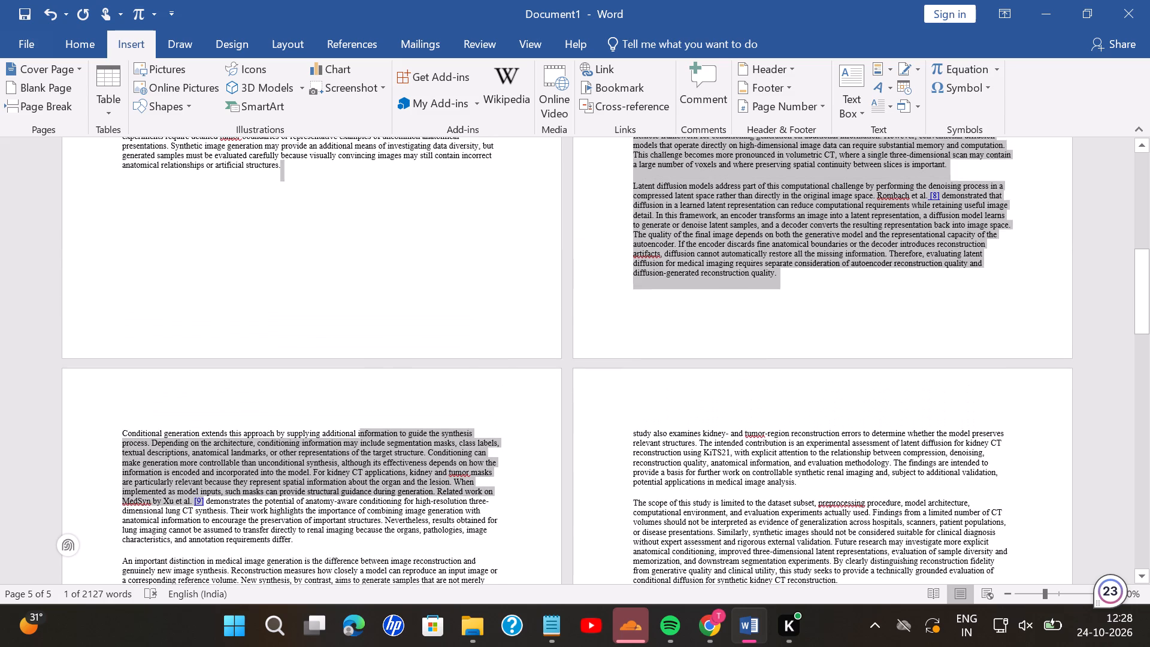
drag(361, 403, 361, 404)
click(361, 405)
scroll(361, 405, down, 1)
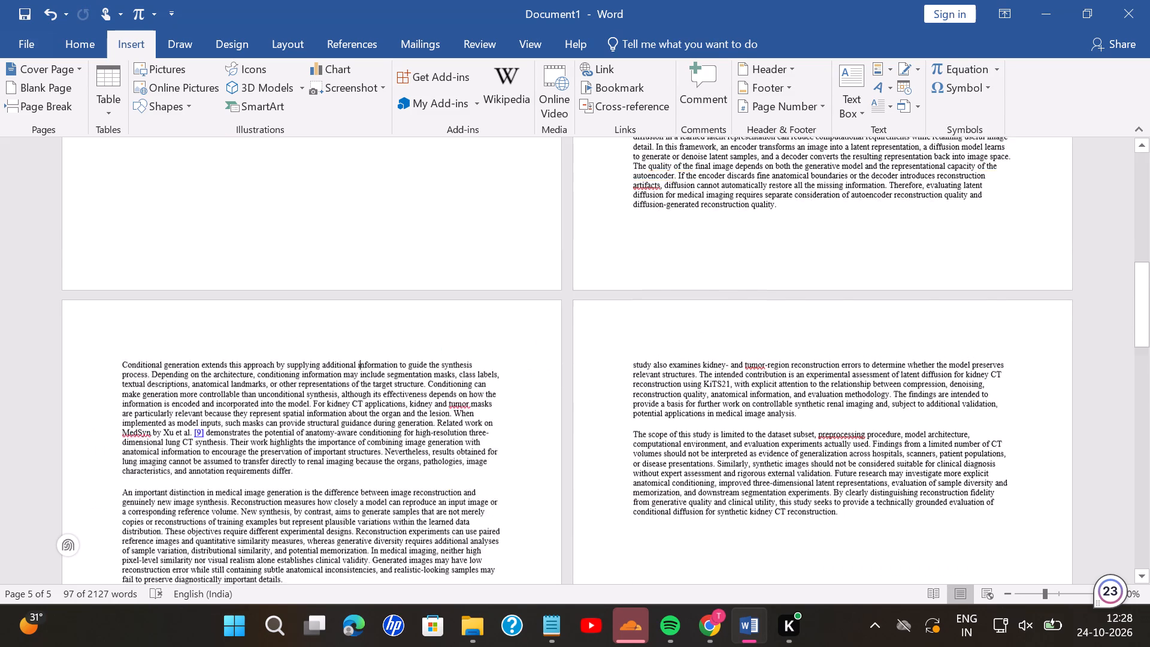
scroll(361, 405, down, 1)
click(198, 348)
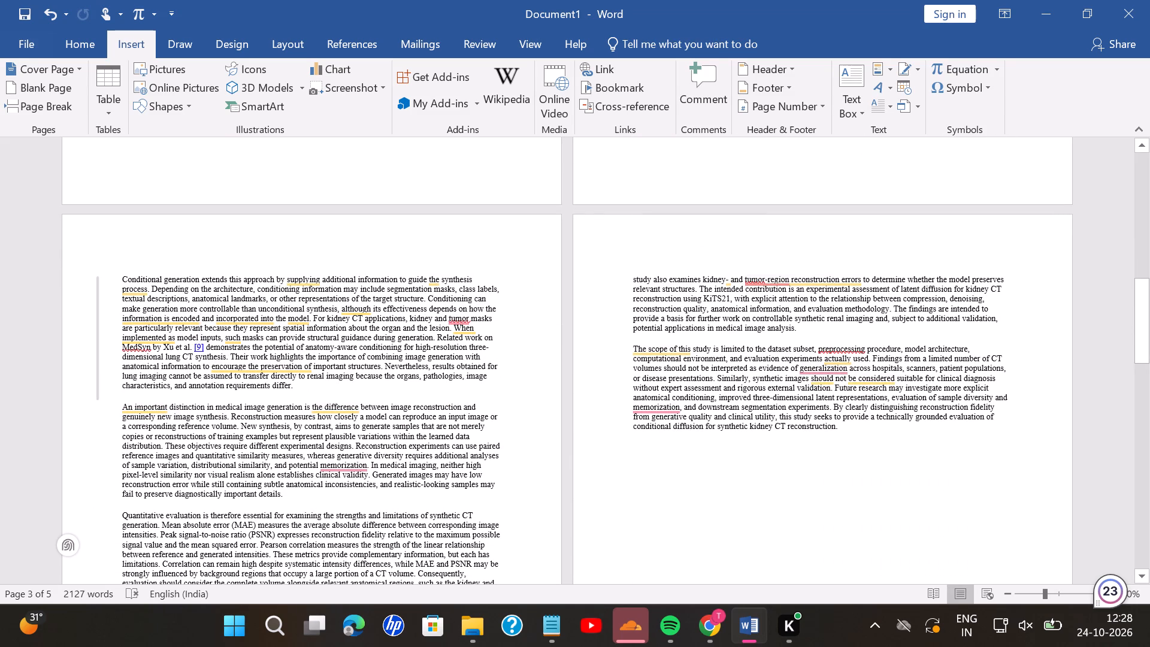
click(201, 350)
click(609, 66)
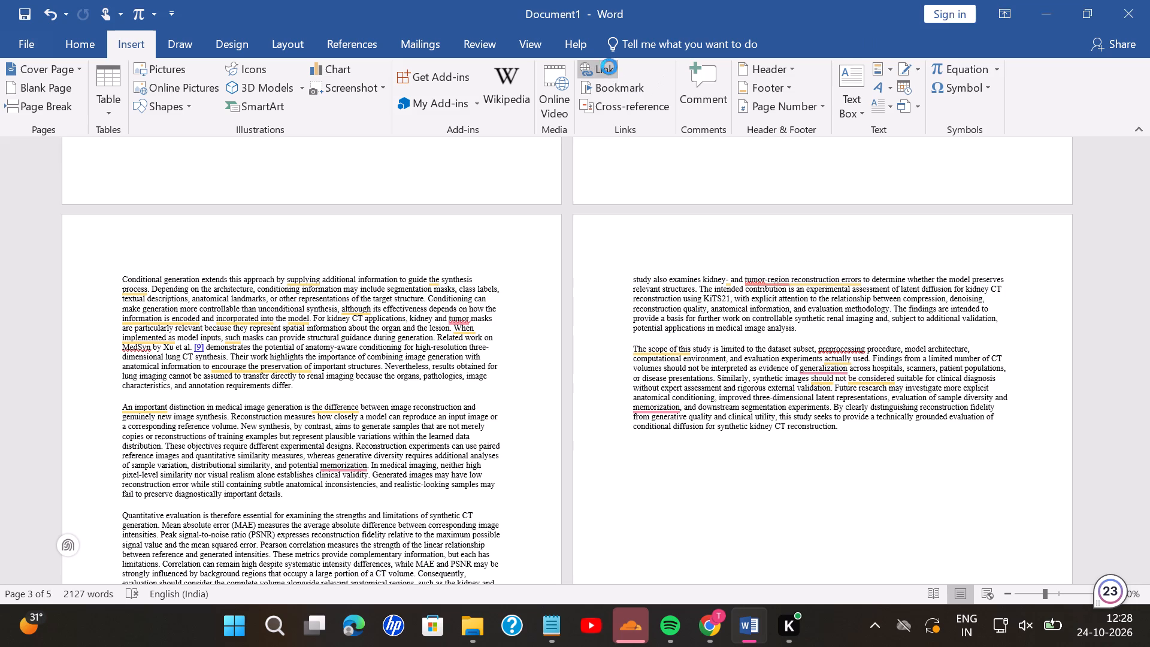
scroll(187, 314, down, 2)
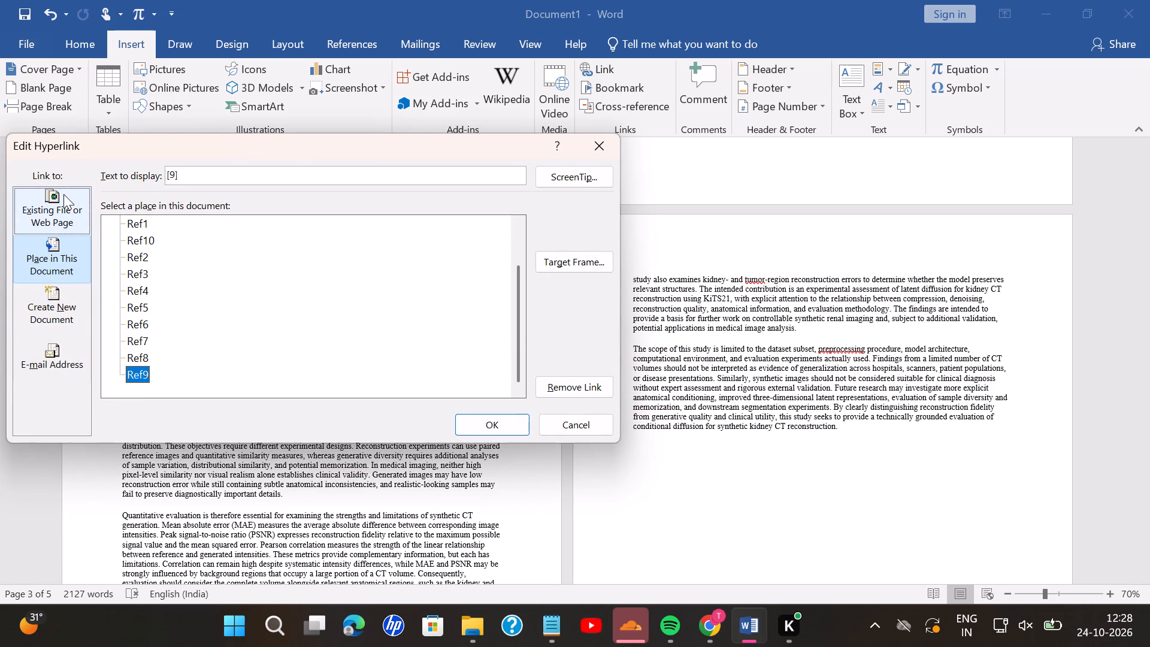